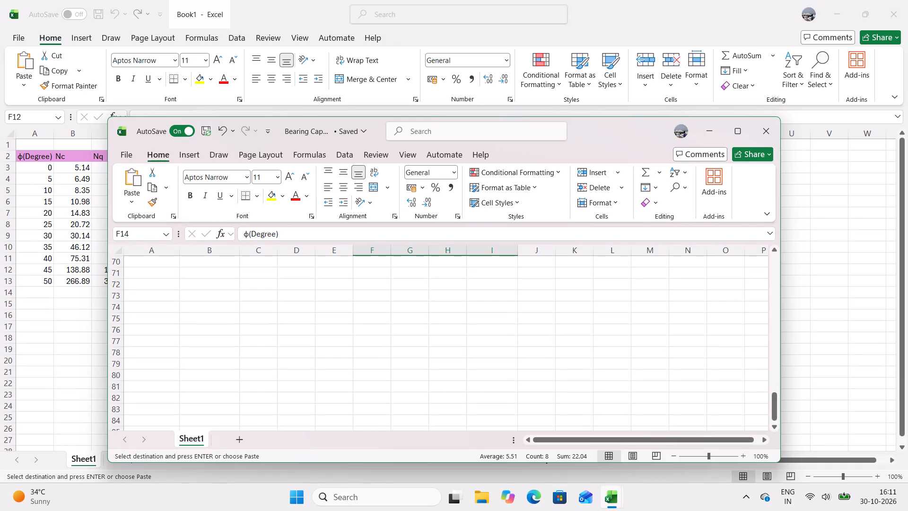
# Look through the Bearing Capacity sheet's bearing capacity, shape, depth and inclination factor tables.
pyautogui.scroll(11, 242, 289)
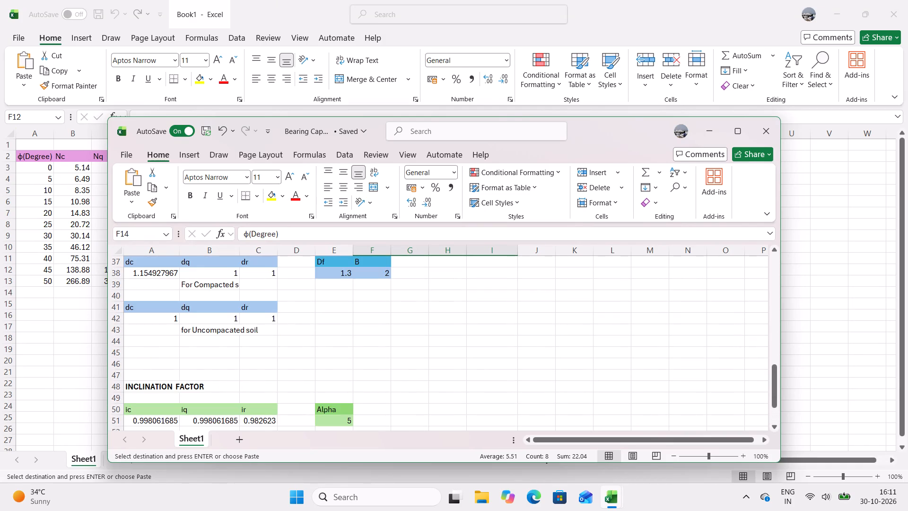
pyautogui.scroll(11, 240, 308)
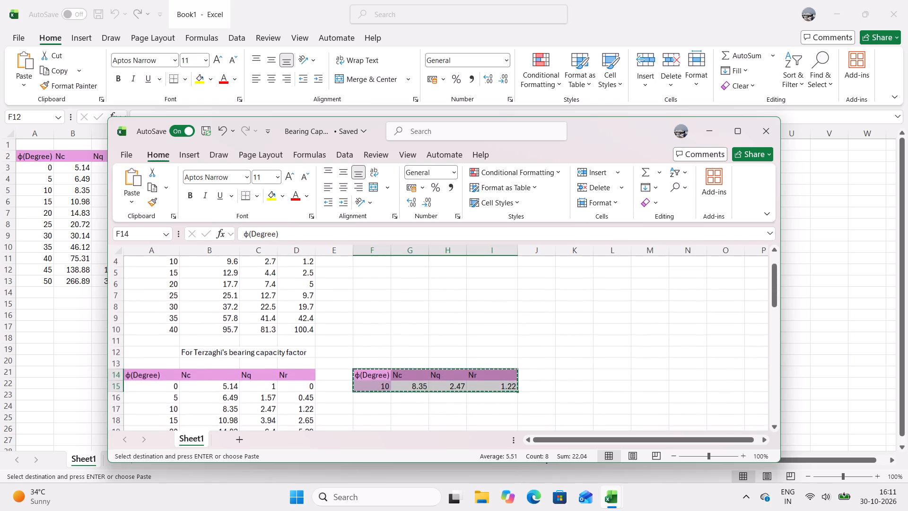
pyautogui.scroll(1, 240, 308)
pyautogui.scroll(-6, 240, 308)
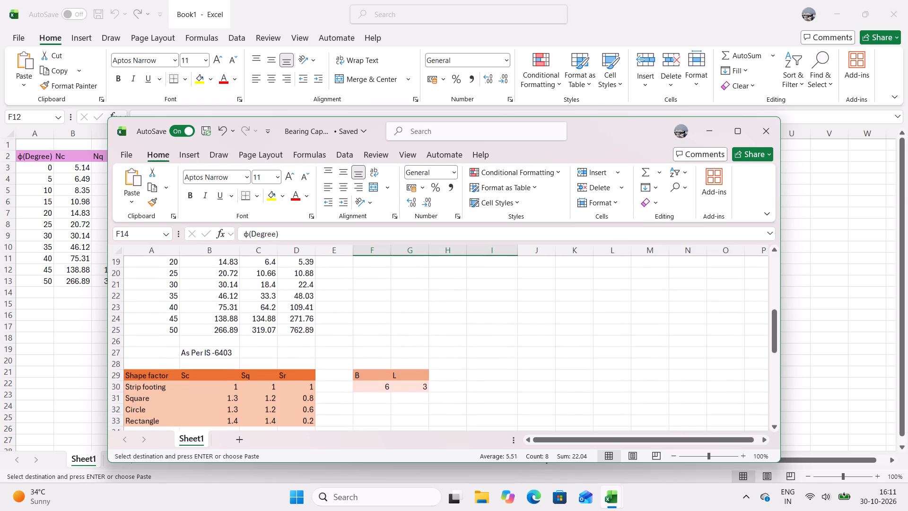
pyautogui.scroll(-2, 242, 314)
pyautogui.scroll(4, 268, 300)
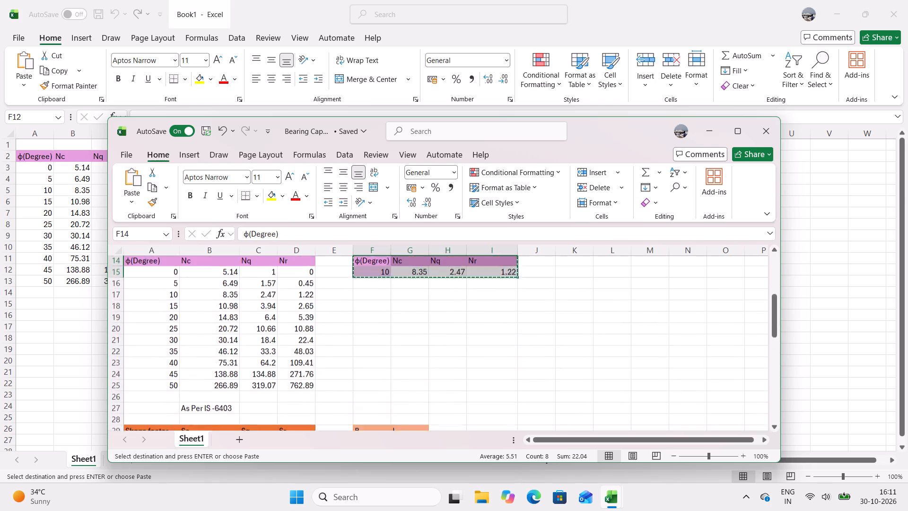
pyautogui.scroll(1, 268, 299)
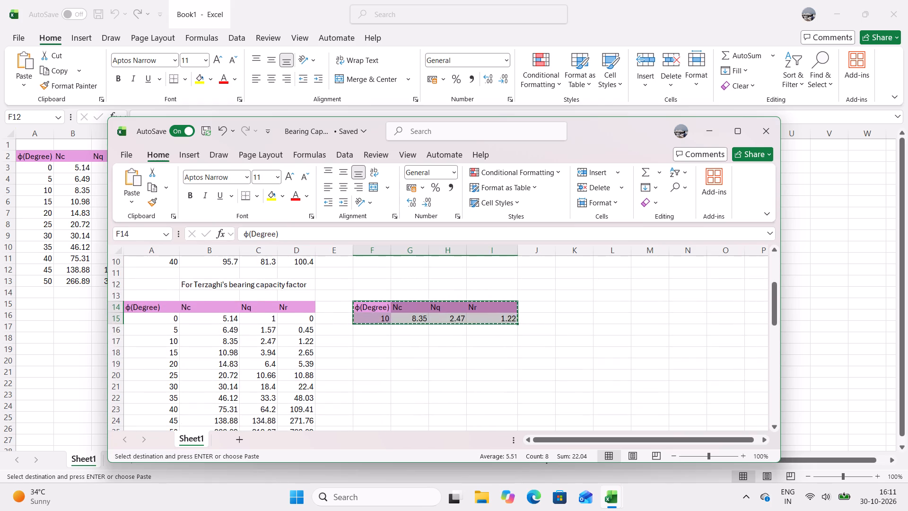
# Move the Bearing Capacity workbook window and maximize it to fill the whole screen.
pyautogui.moveTo(592, 128); pyautogui.dragTo(571, 255)
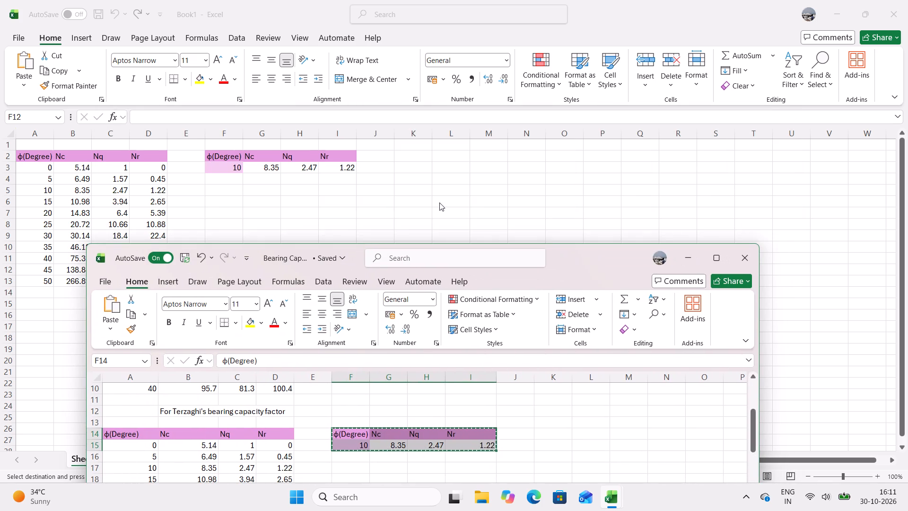
pyautogui.moveTo(585, 254); pyautogui.dragTo(593, 97)
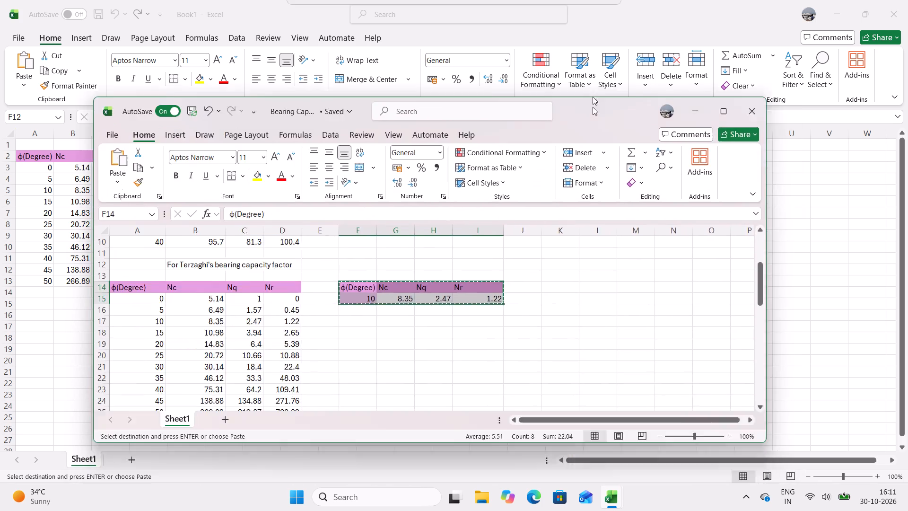
pyautogui.moveTo(593, 97); pyautogui.dragTo(598, 0)
# Set the foundation depth Df in the DEPTH FACTOR section to 1.5.
pyautogui.scroll(5, 341, 313)
pyautogui.scroll(-8, 340, 320)
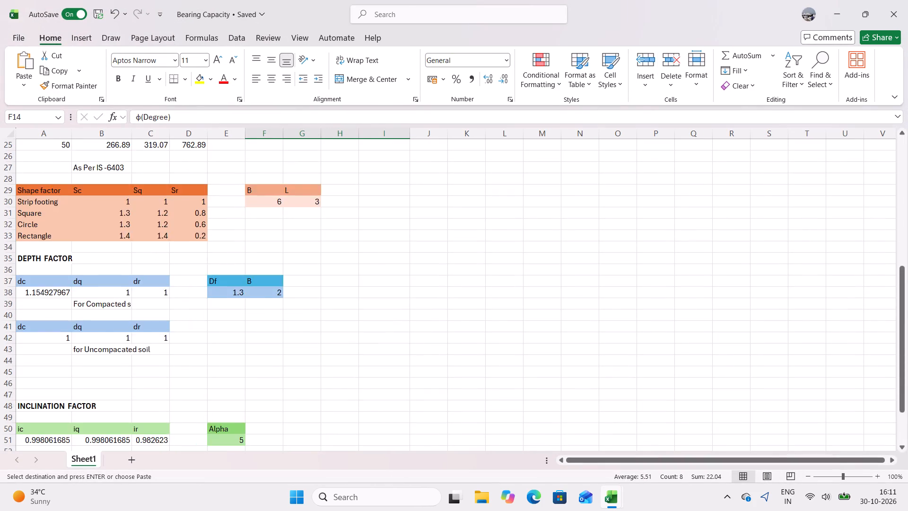
pyautogui.scroll(-4, 401, 352)
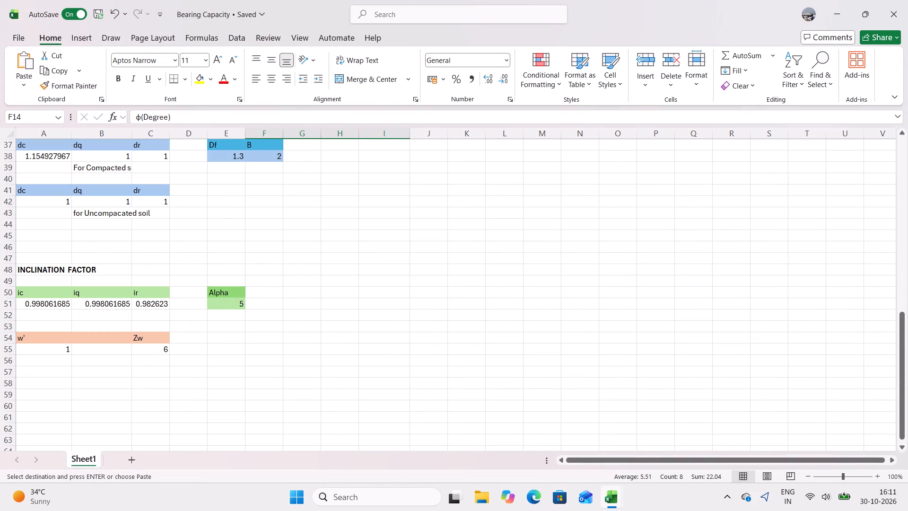
pyautogui.click(237, 162)
pyautogui.click(215, 150)
pyautogui.click(223, 157)
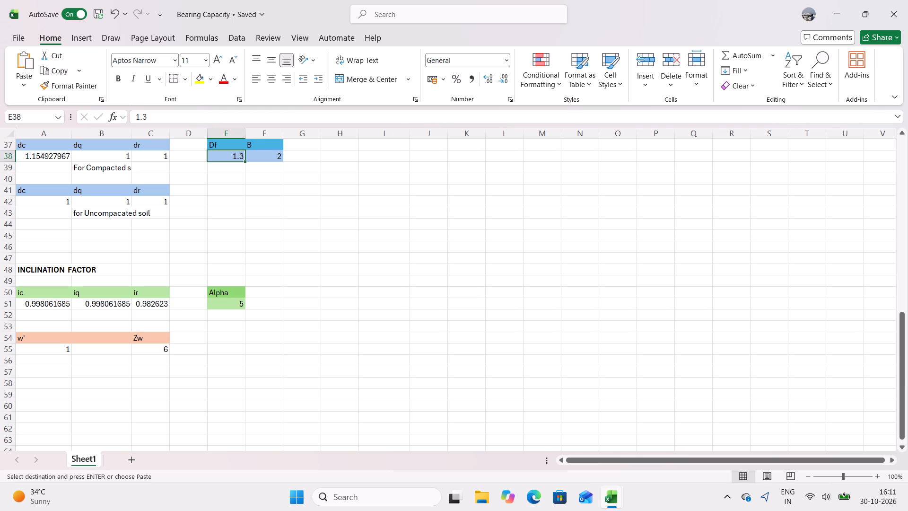
pyautogui.scroll(7, 222, 194)
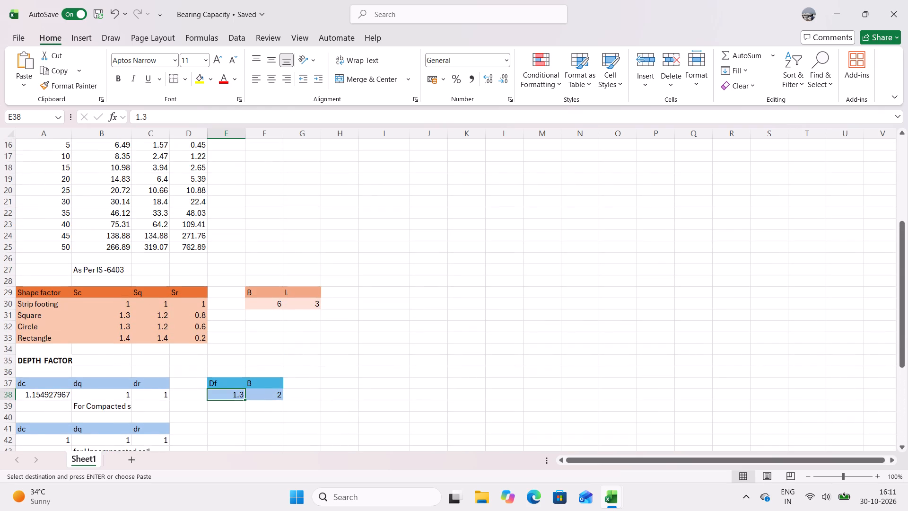
pyautogui.scroll(-3, 233, 261)
pyautogui.write('1.5')
pyautogui.press('Return')
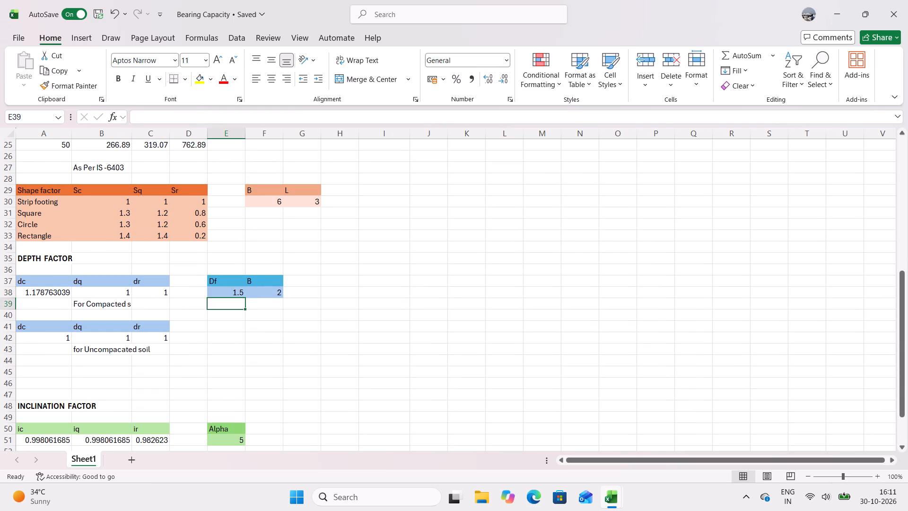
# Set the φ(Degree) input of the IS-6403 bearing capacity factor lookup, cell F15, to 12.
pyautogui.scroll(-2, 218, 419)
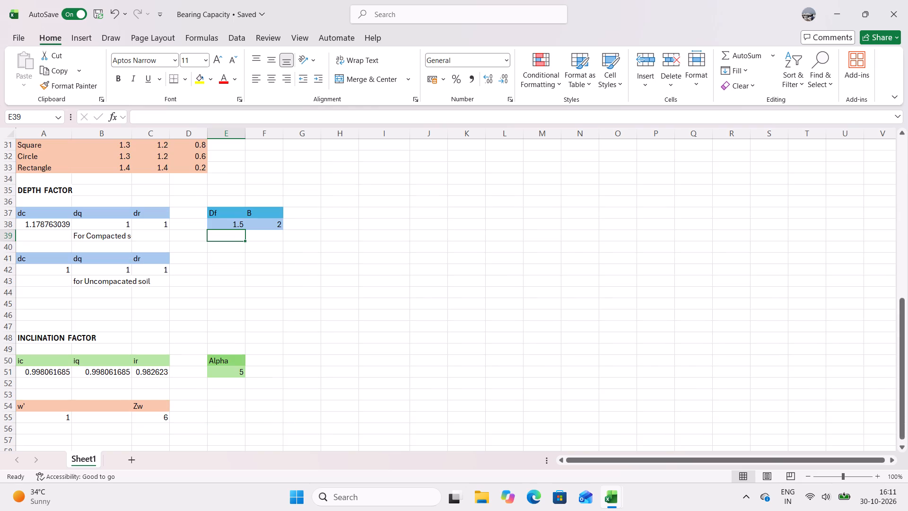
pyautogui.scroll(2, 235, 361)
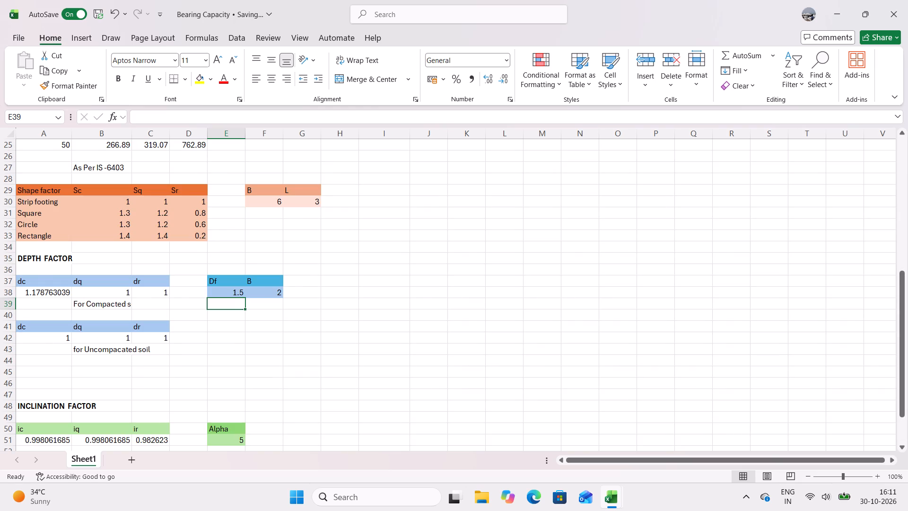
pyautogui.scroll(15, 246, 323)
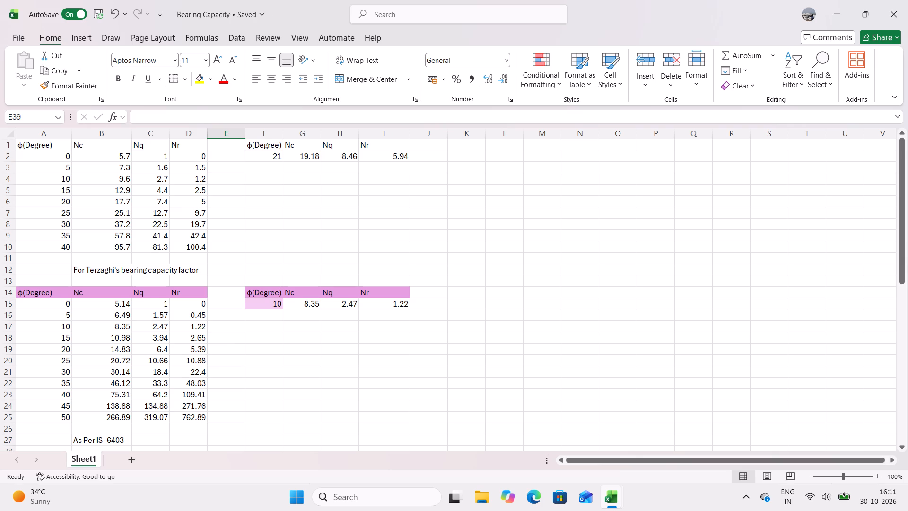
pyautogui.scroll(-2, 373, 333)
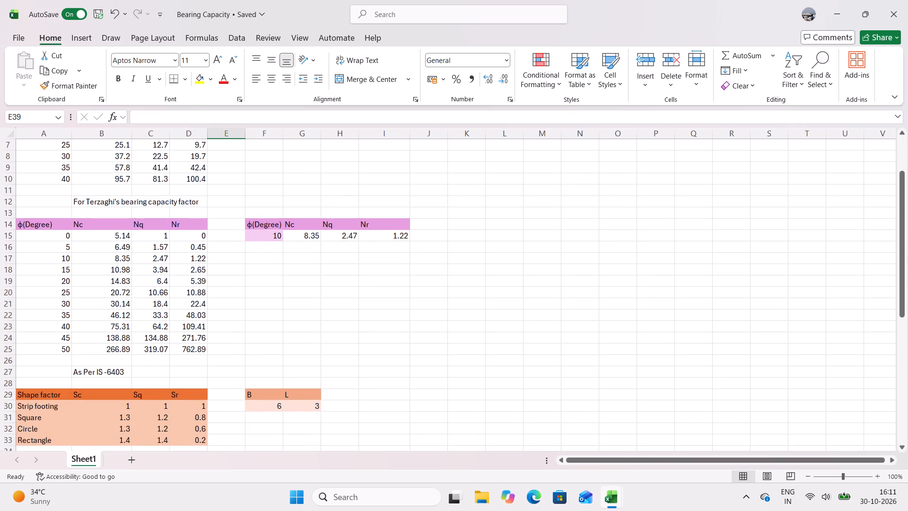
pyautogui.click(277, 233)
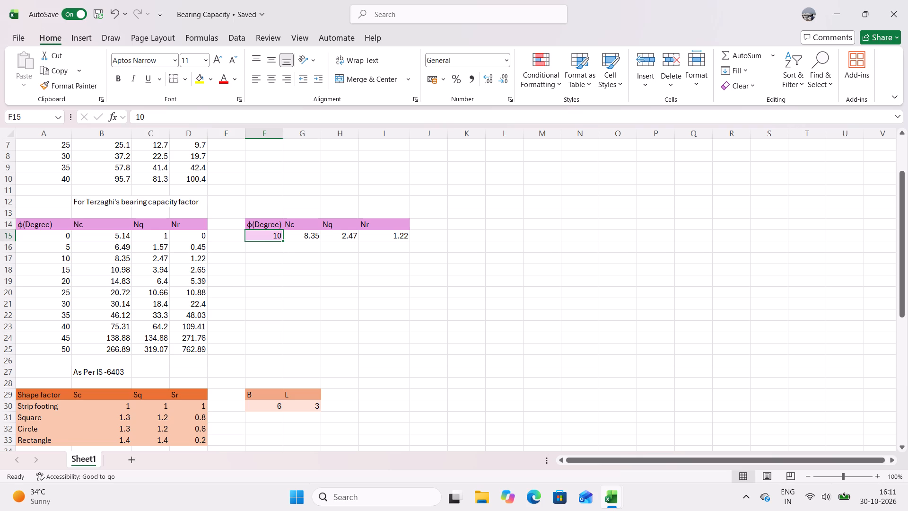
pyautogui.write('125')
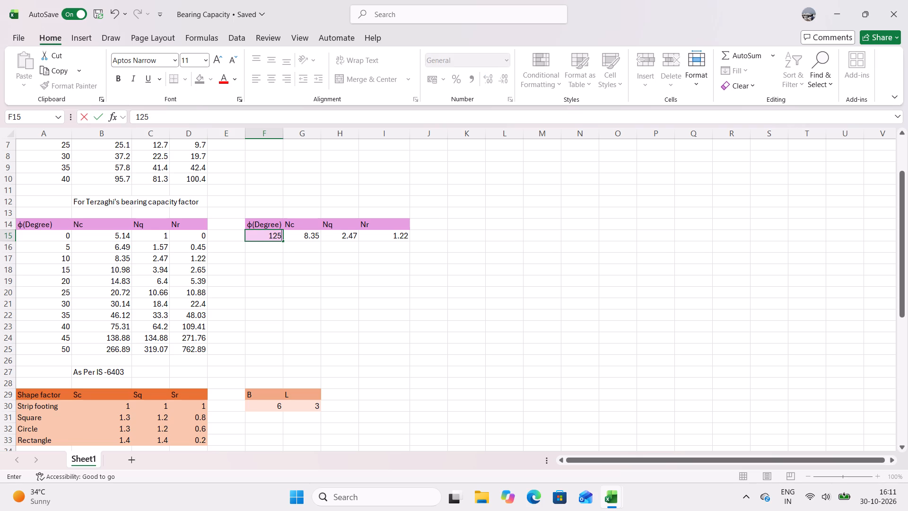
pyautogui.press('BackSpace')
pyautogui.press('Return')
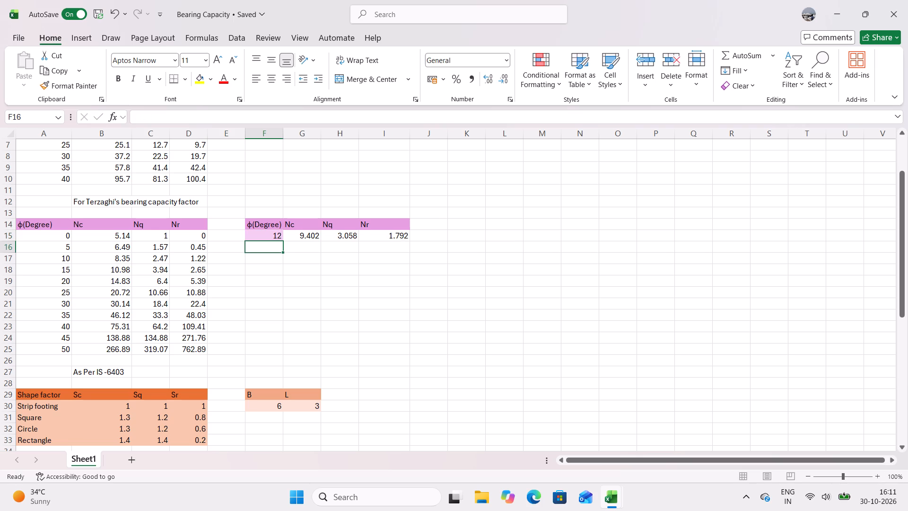
# Review the bearing capacity, shape, depth and inclination factor tables and the w' and Zw values in Sheet1.
pyautogui.scroll(-8, 358, 342)
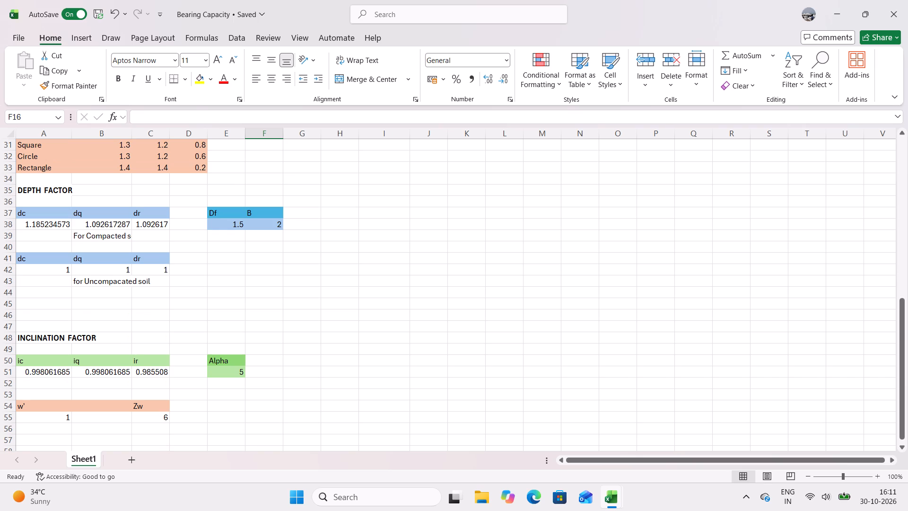
pyautogui.scroll(-5, 359, 344)
pyautogui.scroll(17, 369, 382)
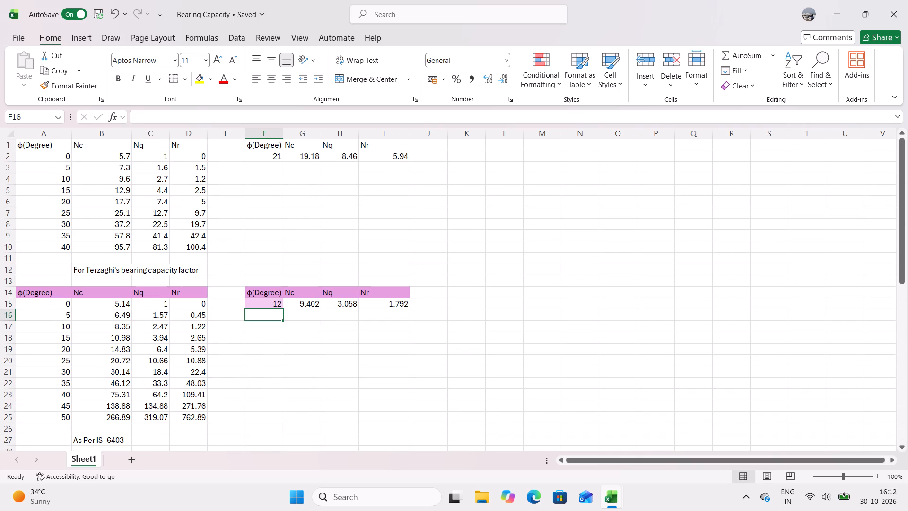
pyautogui.click(266, 301)
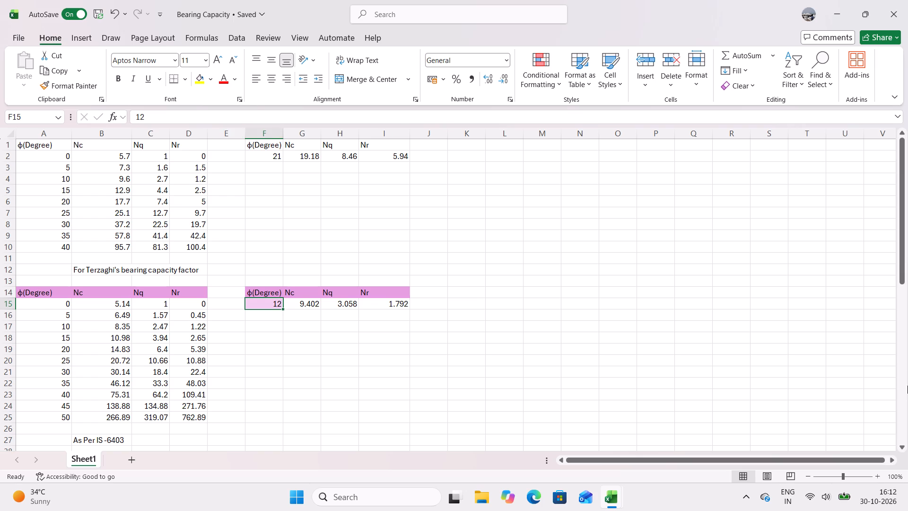
pyautogui.scroll(-3, 759, 415)
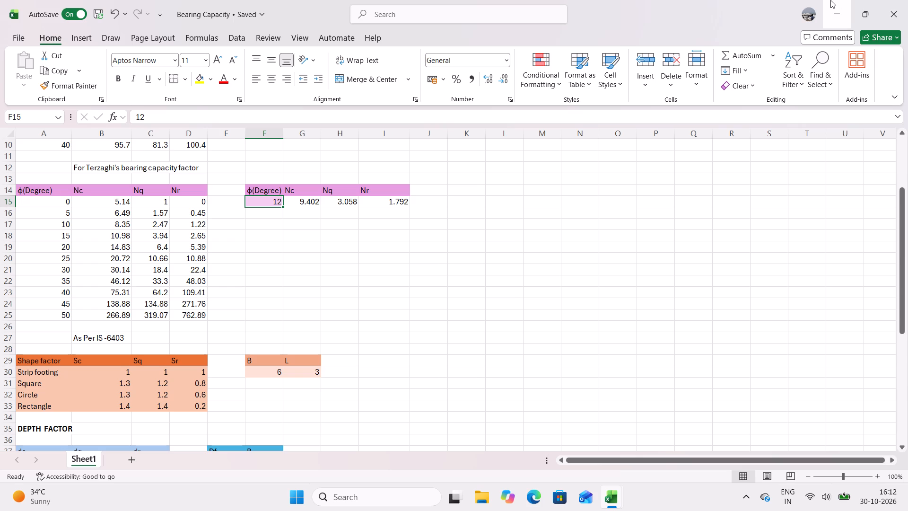
pyautogui.scroll(-4, 758, 226)
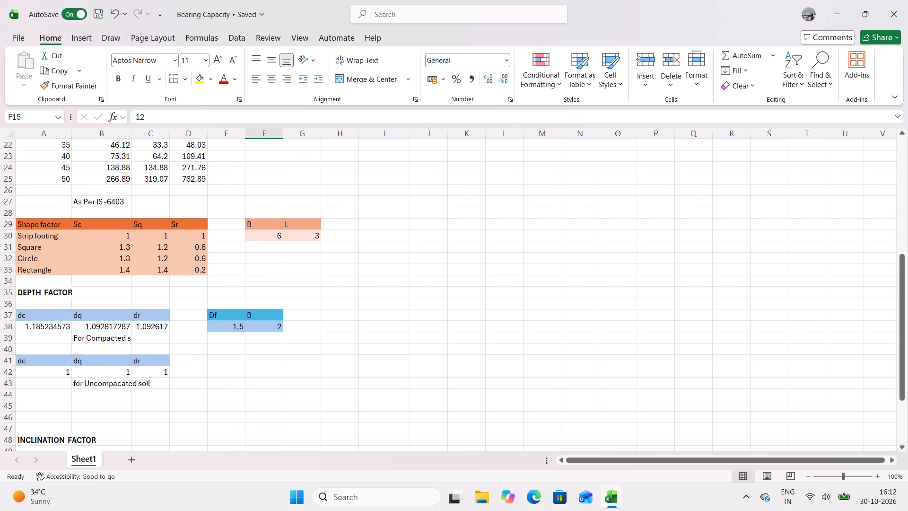
pyautogui.scroll(-4, 600, 296)
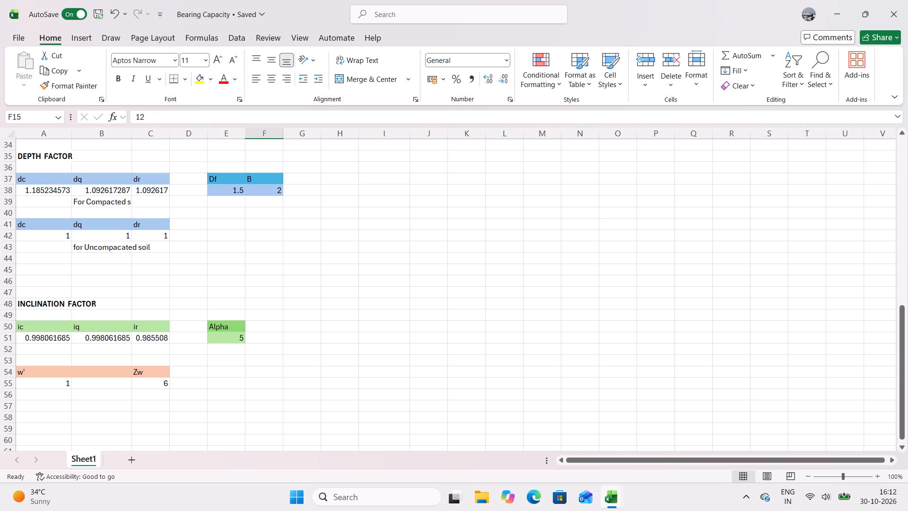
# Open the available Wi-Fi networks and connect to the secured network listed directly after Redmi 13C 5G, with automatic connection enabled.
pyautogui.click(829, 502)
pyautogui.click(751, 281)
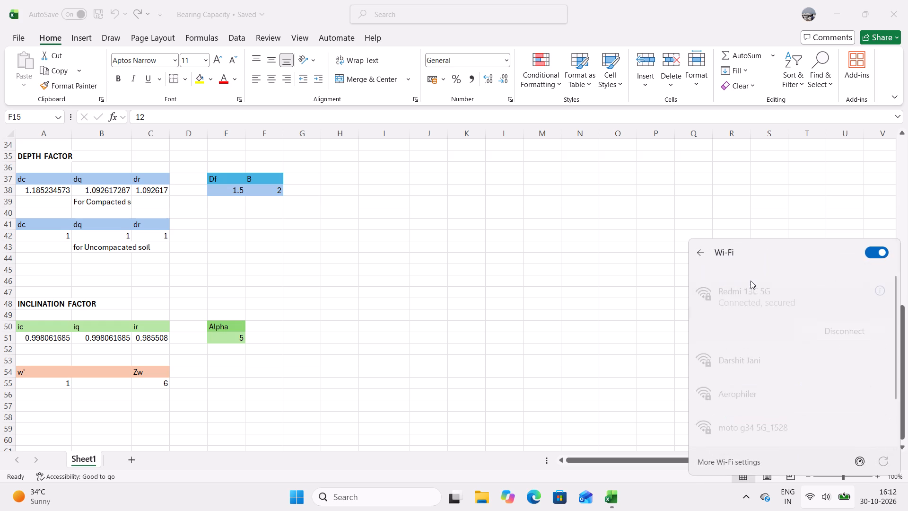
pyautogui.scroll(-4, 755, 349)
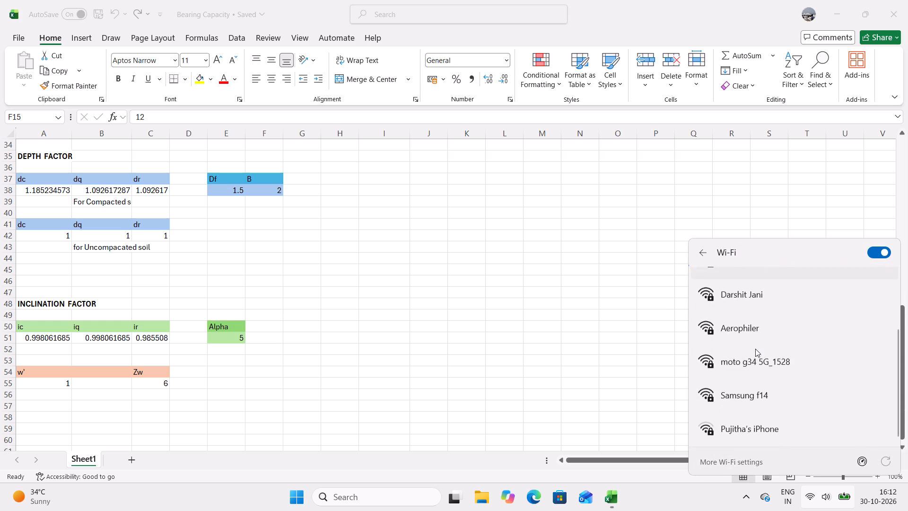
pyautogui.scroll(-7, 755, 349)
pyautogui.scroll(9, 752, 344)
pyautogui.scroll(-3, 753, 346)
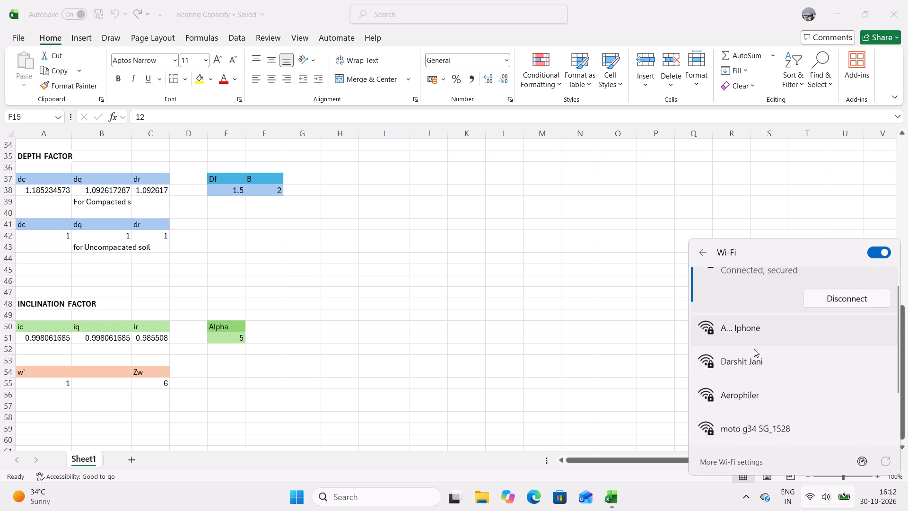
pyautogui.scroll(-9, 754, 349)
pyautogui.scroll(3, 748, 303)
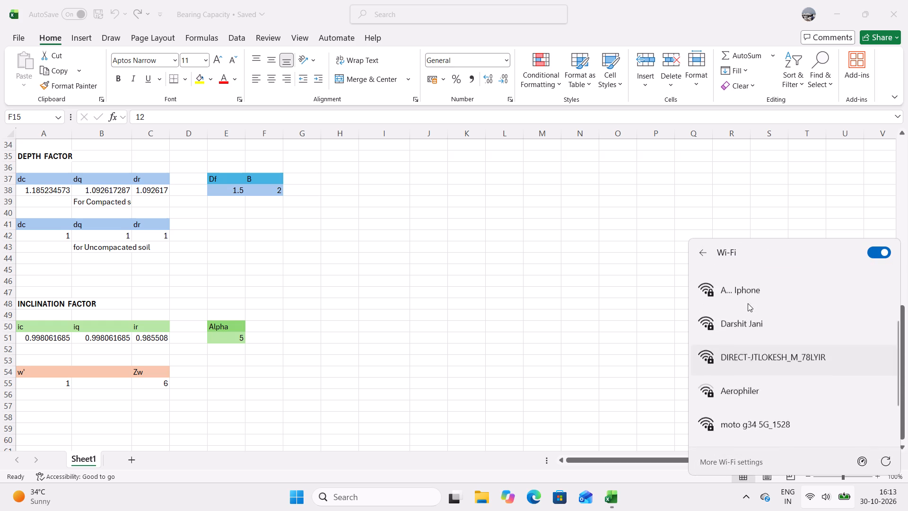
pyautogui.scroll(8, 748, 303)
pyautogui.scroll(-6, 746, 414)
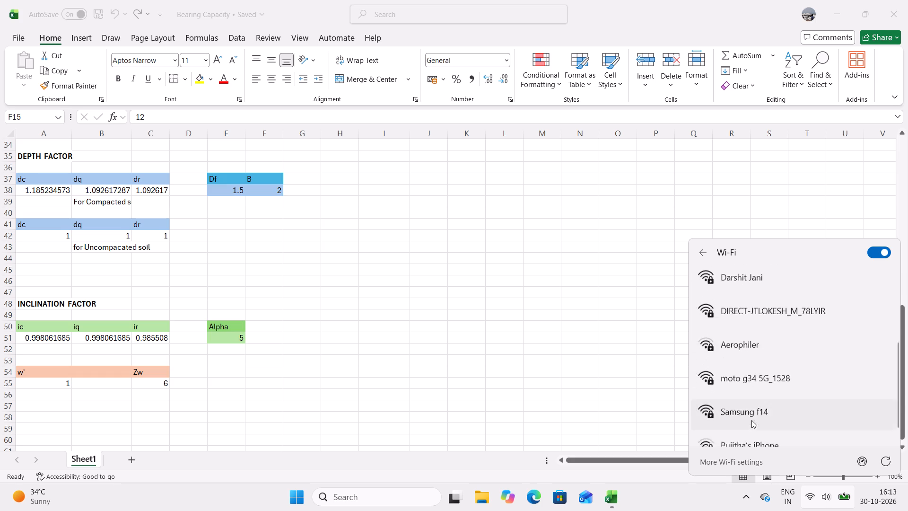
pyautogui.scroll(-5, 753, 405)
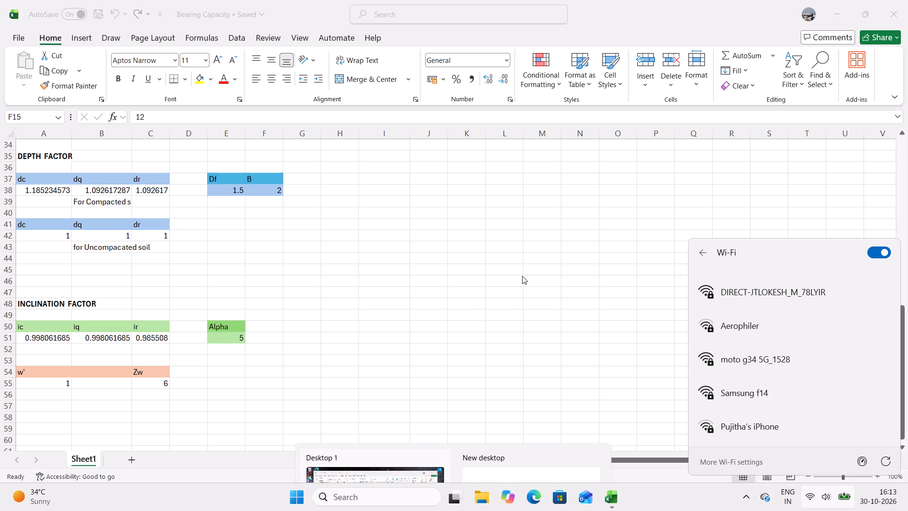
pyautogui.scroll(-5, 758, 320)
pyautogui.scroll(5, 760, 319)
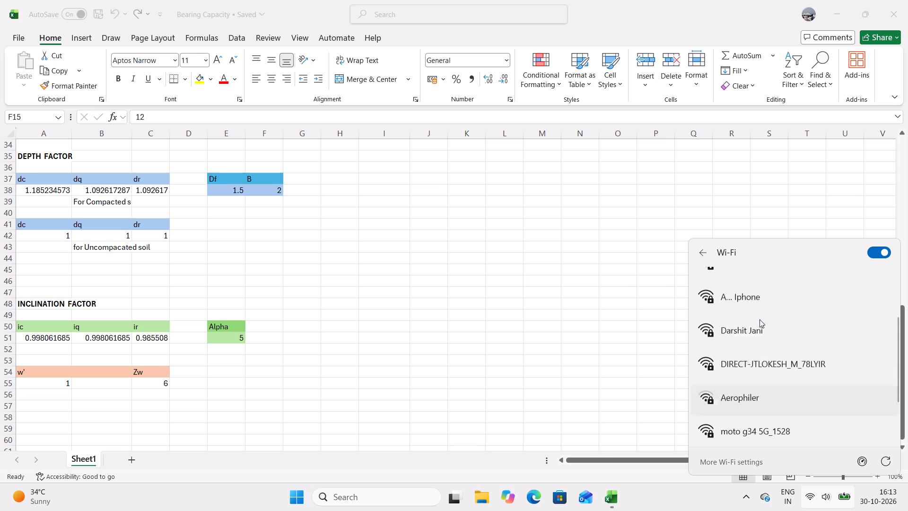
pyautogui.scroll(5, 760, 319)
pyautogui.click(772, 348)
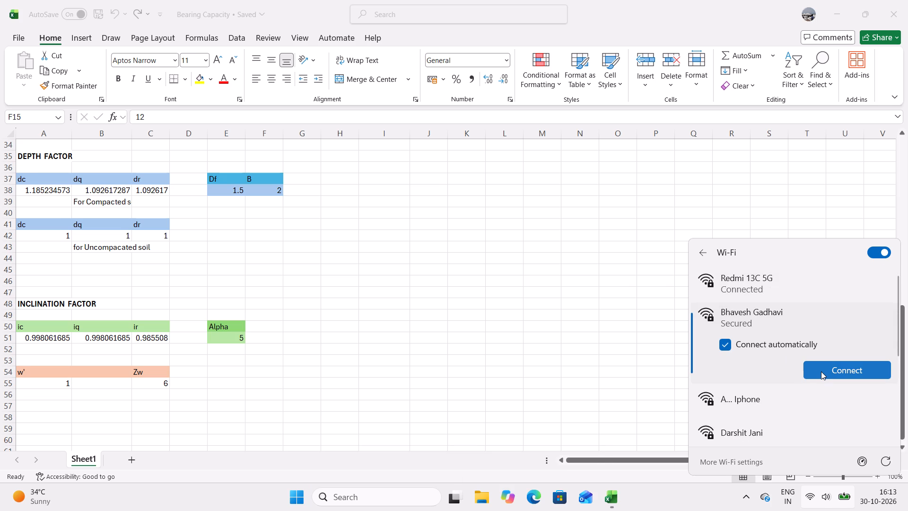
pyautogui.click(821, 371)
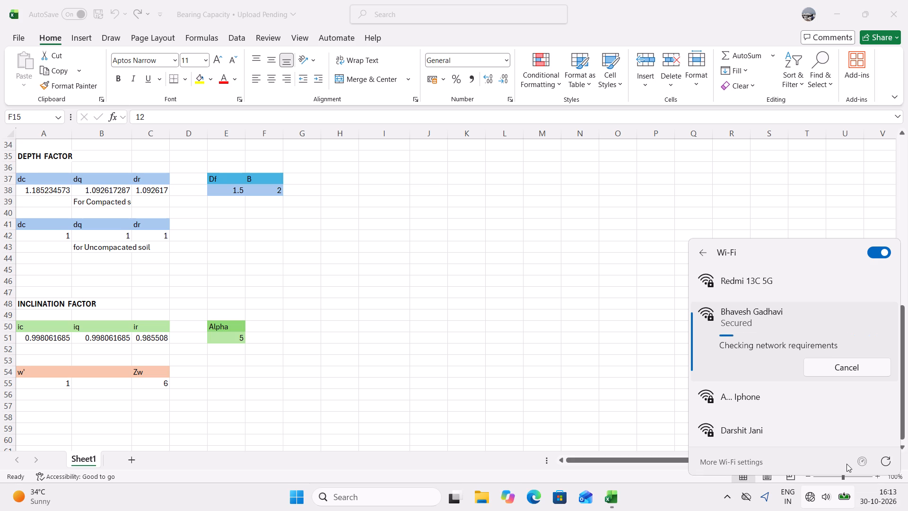
# Look through the available Wi-Fi networks for an alternative connection.
pyautogui.scroll(-1, 901, 510)
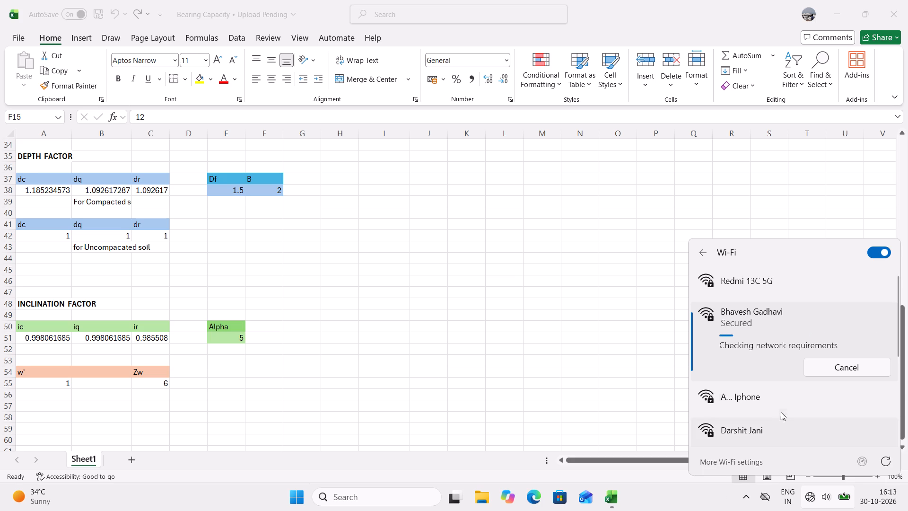
pyautogui.scroll(-5, 774, 383)
pyautogui.scroll(1, 773, 385)
pyautogui.scroll(-7, 773, 385)
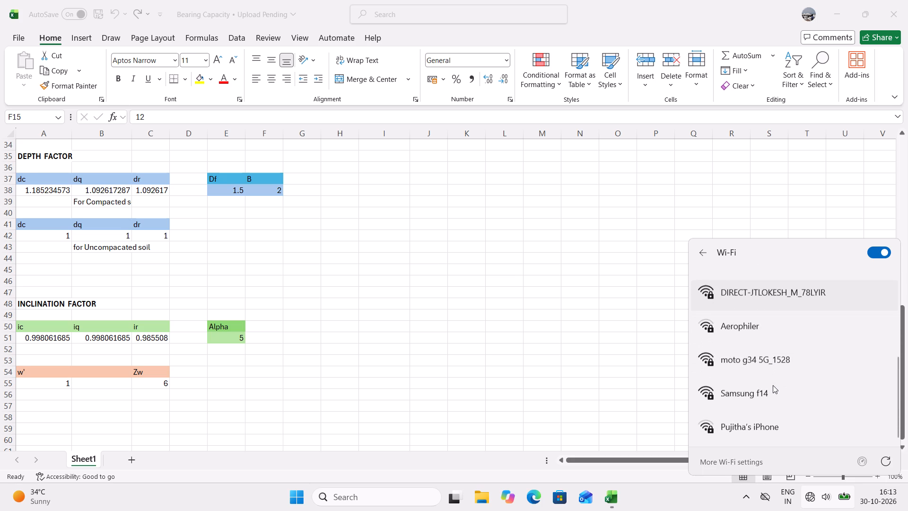
pyautogui.scroll(-2, 773, 385)
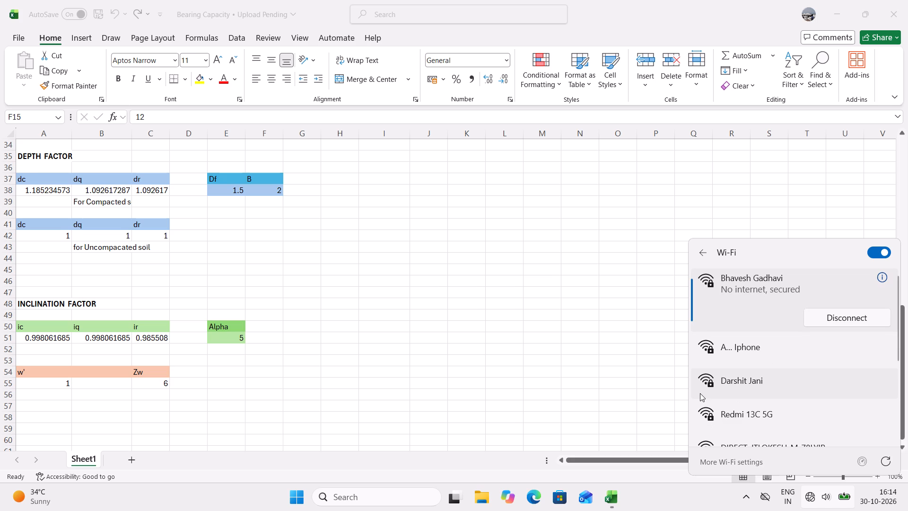
pyautogui.scroll(12, 700, 393)
pyautogui.scroll(1, 663, 346)
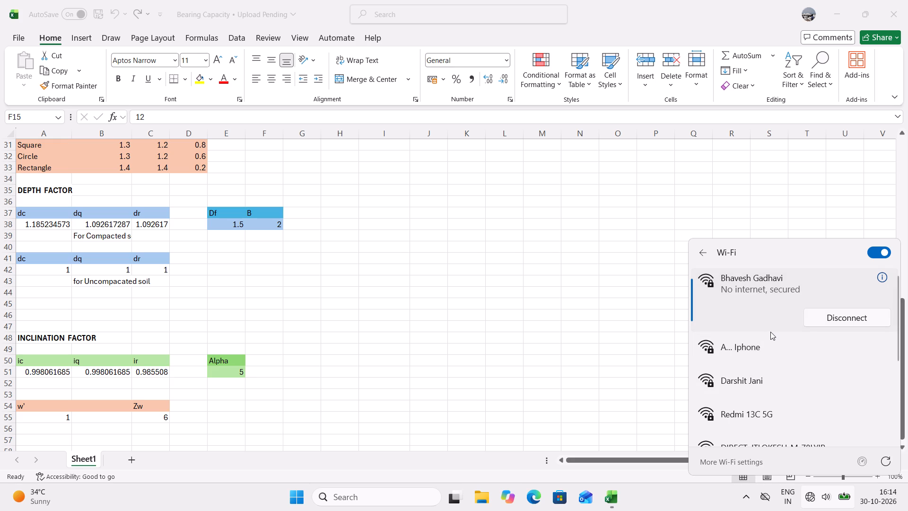
pyautogui.scroll(3, 770, 332)
pyautogui.scroll(-7, 770, 332)
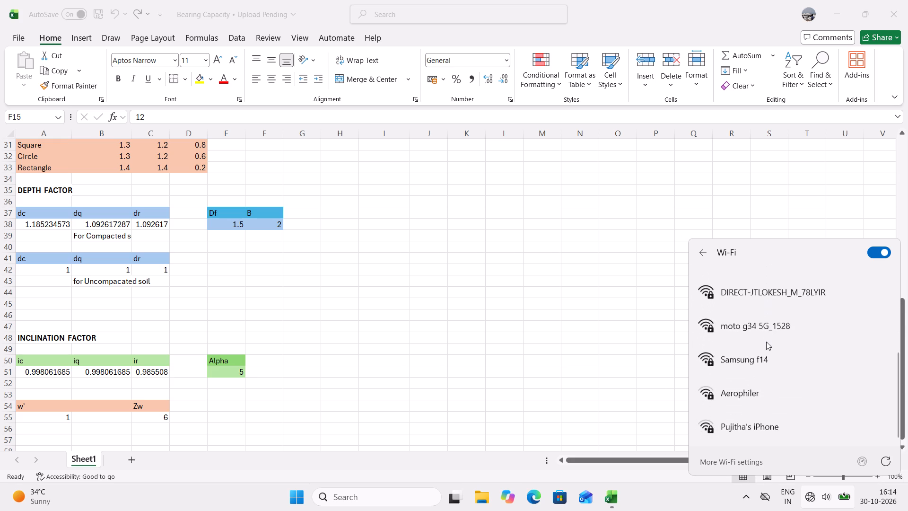
pyautogui.scroll(-6, 761, 338)
pyautogui.scroll(6, 760, 347)
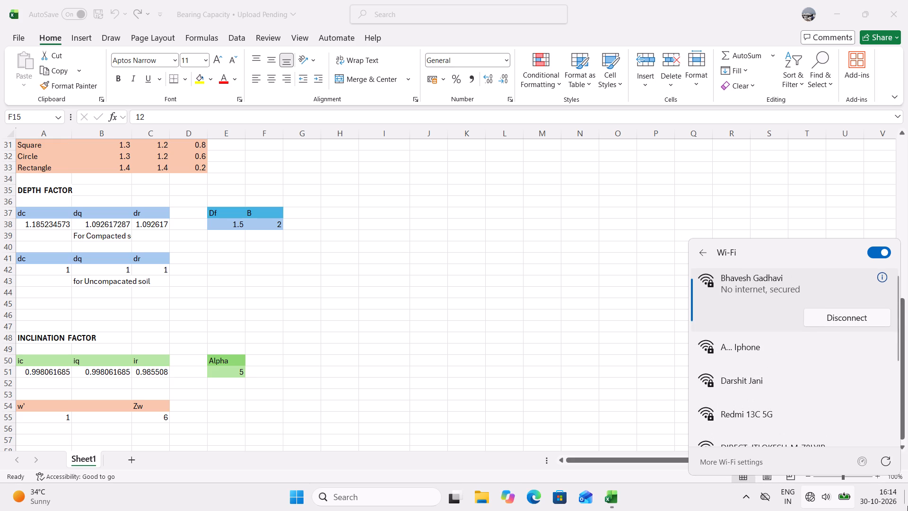
# Refresh the Wi-Fi network list, connect to the network Ray with automatic connection enabled, and return to the worksheet.
pyautogui.click(876, 466)
pyautogui.scroll(-3, 733, 217)
pyautogui.scroll(5, 734, 226)
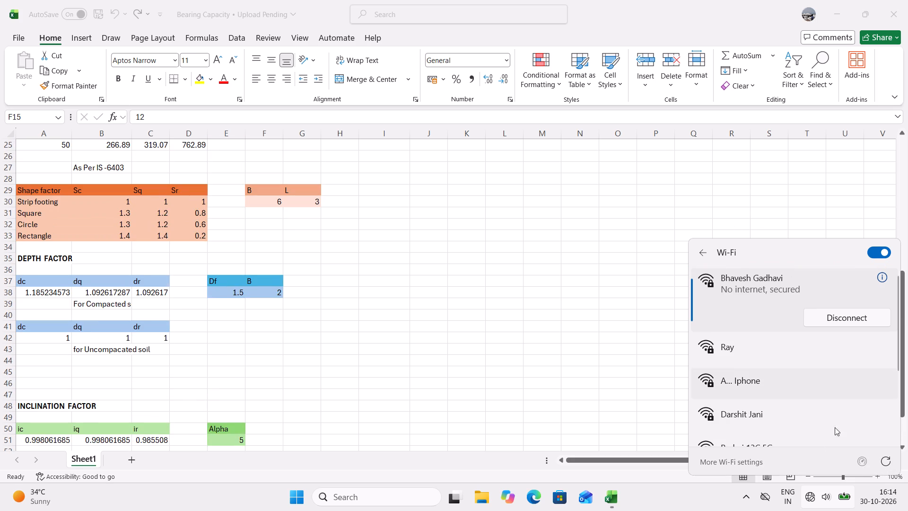
pyautogui.click(734, 368)
pyautogui.click(743, 324)
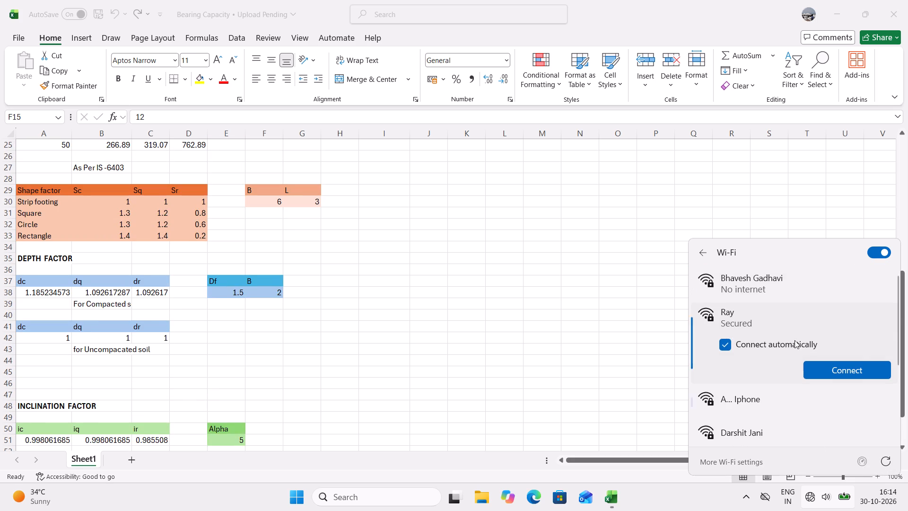
pyautogui.click(877, 370)
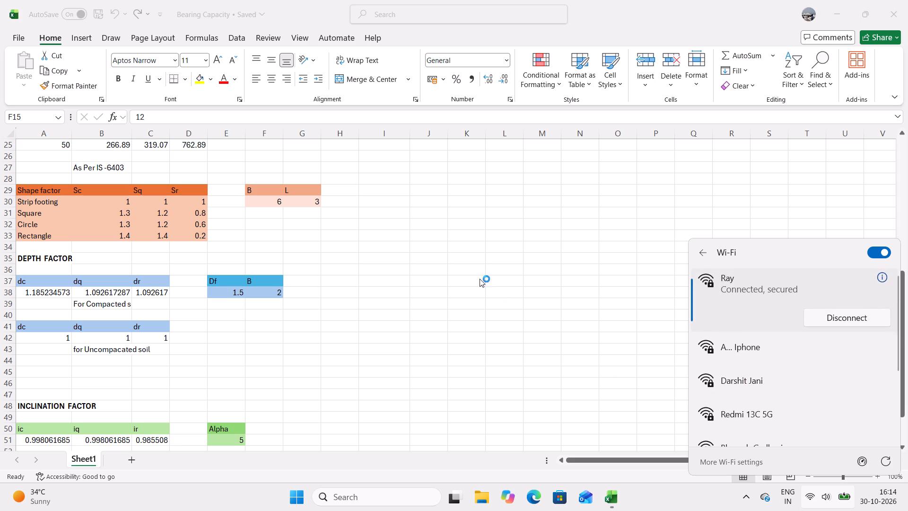
pyautogui.click(492, 274)
# Examine the Terzaghi and IS-6403 bearing capacity factors and the shape, depth, inclination and w' tables across the sheet.
pyautogui.scroll(7, 492, 274)
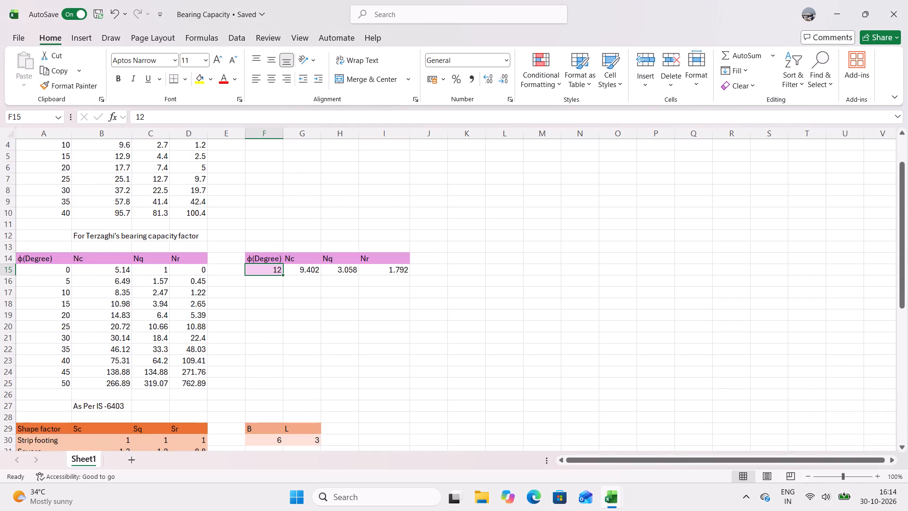
pyautogui.scroll(2, 492, 275)
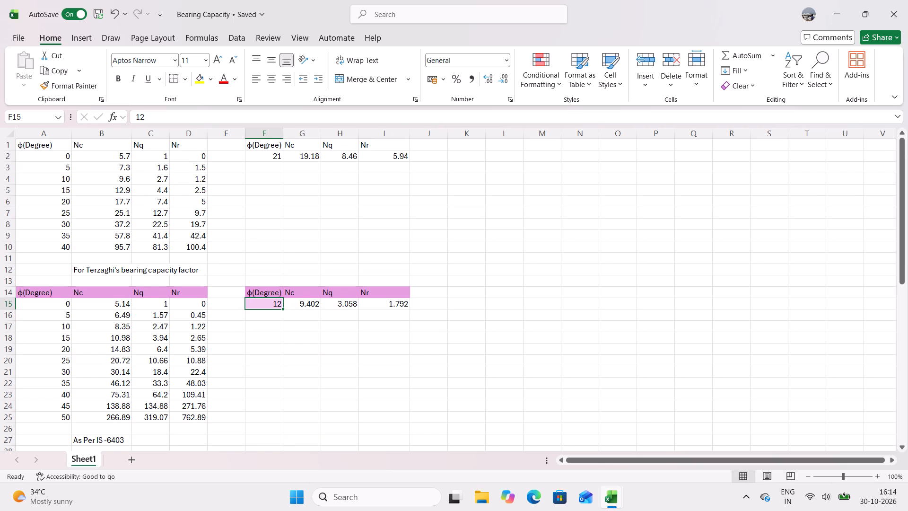
pyautogui.scroll(1, 492, 276)
pyautogui.scroll(-2, 492, 276)
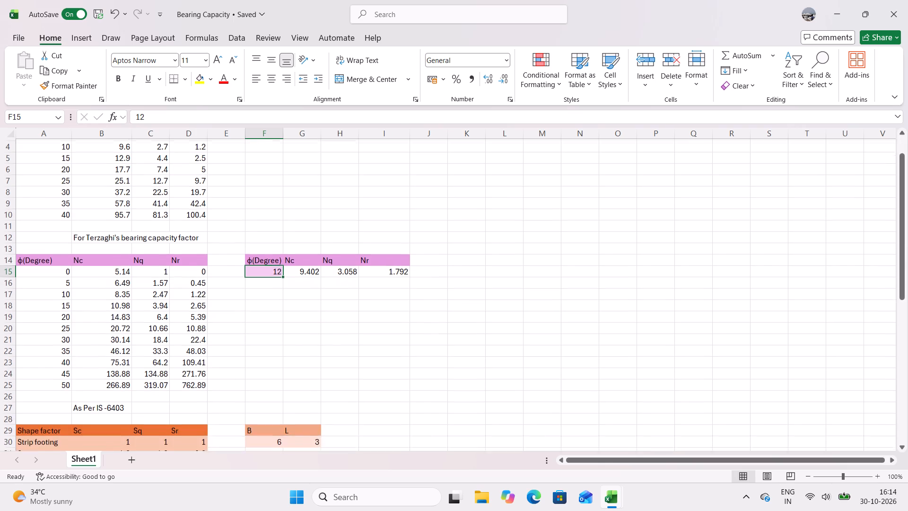
pyautogui.scroll(-6, 483, 291)
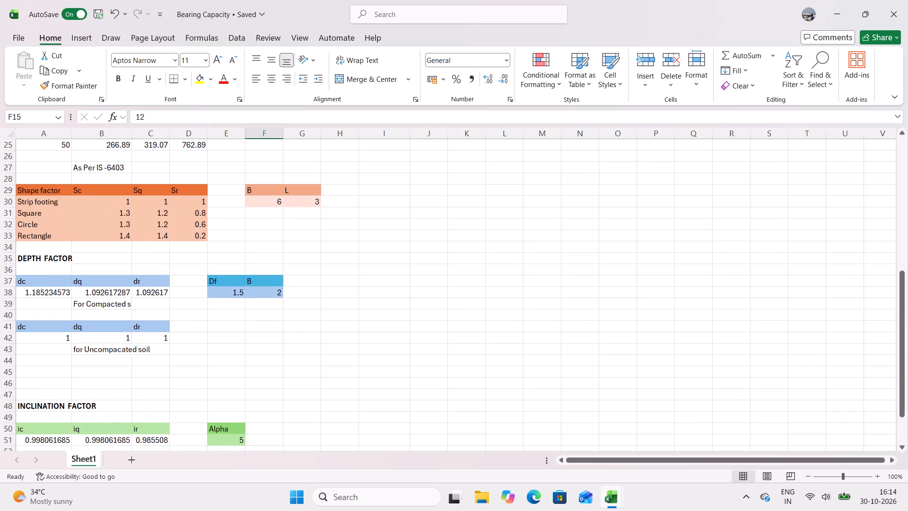
pyautogui.scroll(-4, 468, 325)
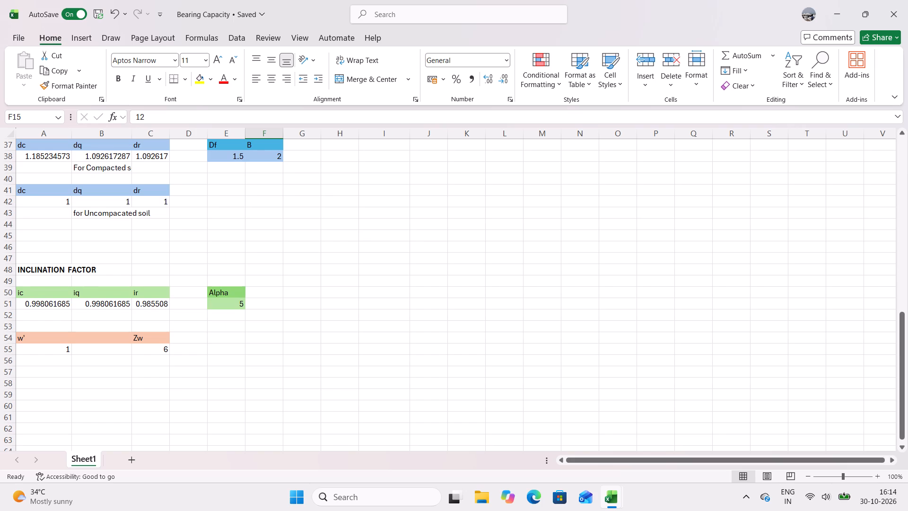
pyautogui.scroll(1, 468, 325)
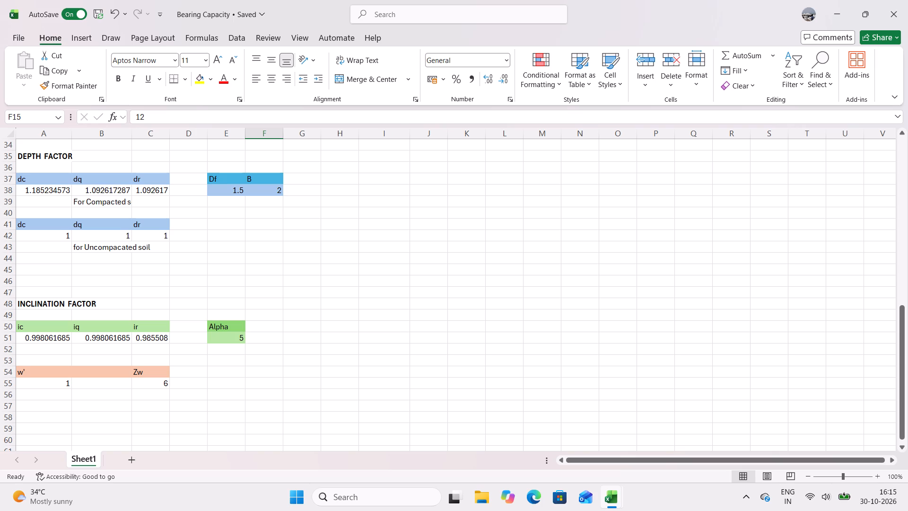
pyautogui.scroll(-2, 467, 368)
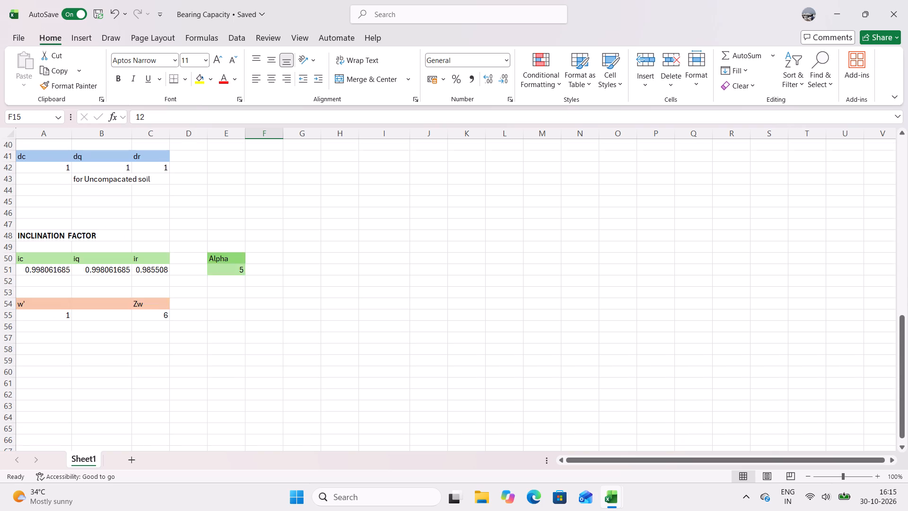
pyautogui.scroll(-1, 464, 367)
pyautogui.scroll(2, 460, 353)
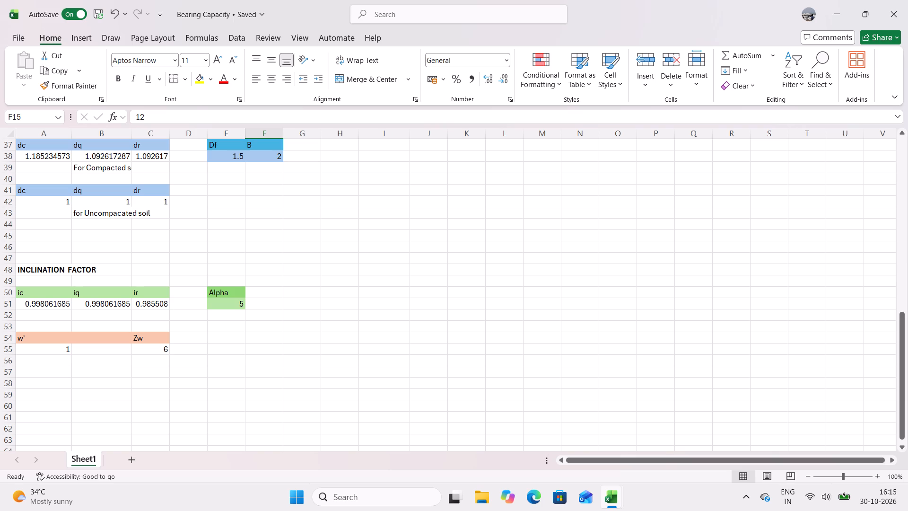
pyautogui.scroll(2, 703, 251)
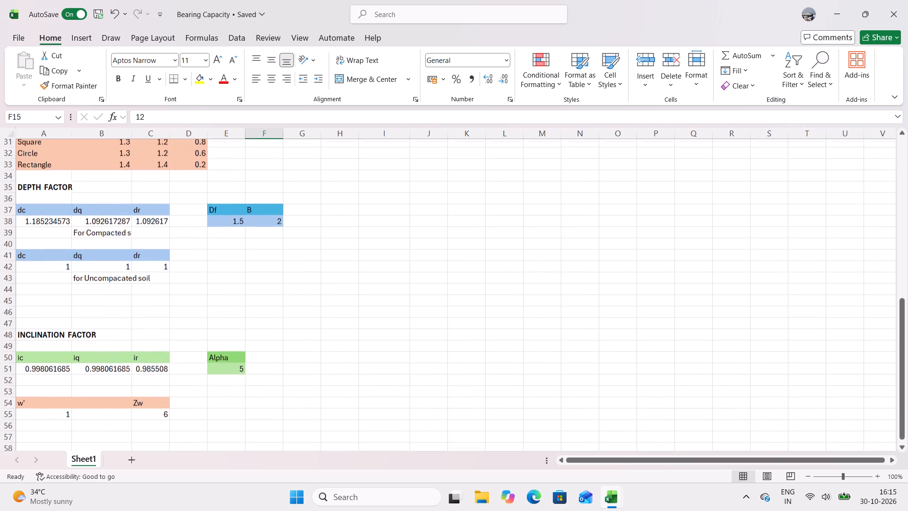
pyautogui.scroll(2, 703, 251)
pyautogui.scroll(1, 685, 309)
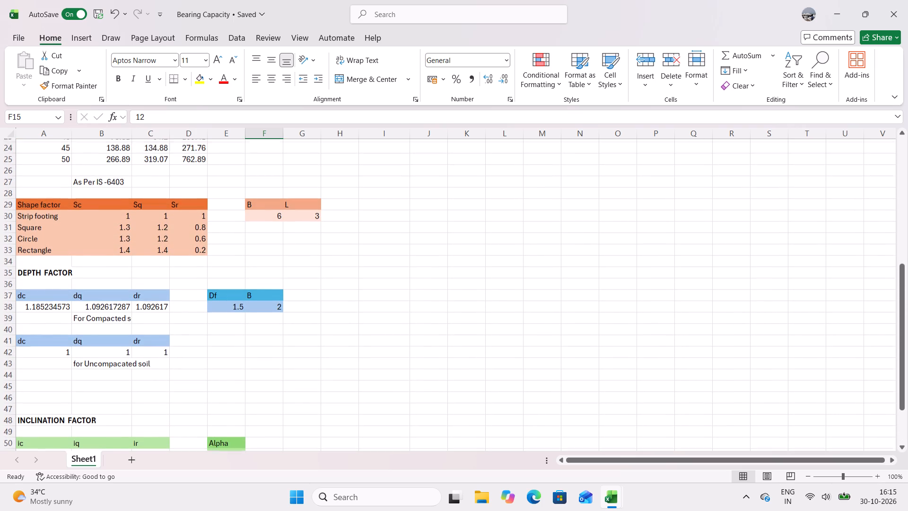
pyautogui.scroll(13, 685, 309)
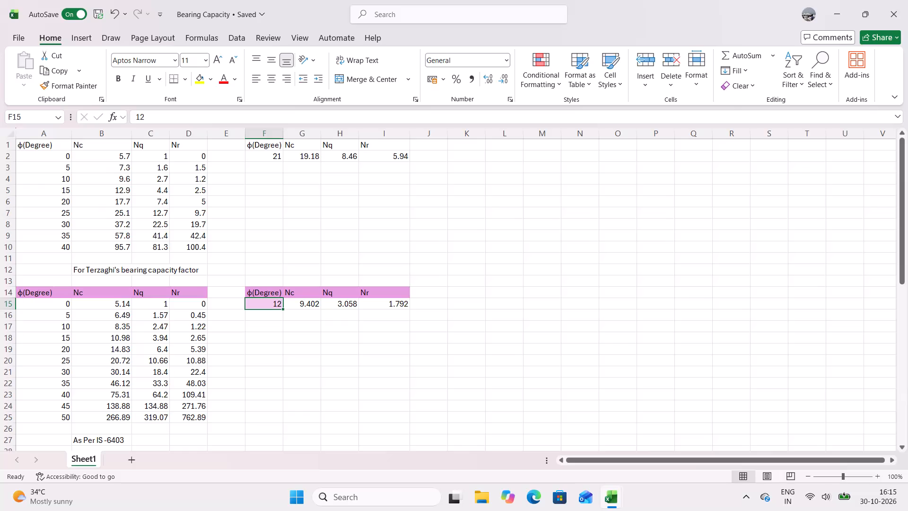
pyautogui.scroll(2, 655, 353)
pyautogui.scroll(1, 211, 283)
# Set the φ(Degree) input of the IS-6403 bearing capacity factor lookup, cell F15, to 32.
pyautogui.scroll(-3, 213, 279)
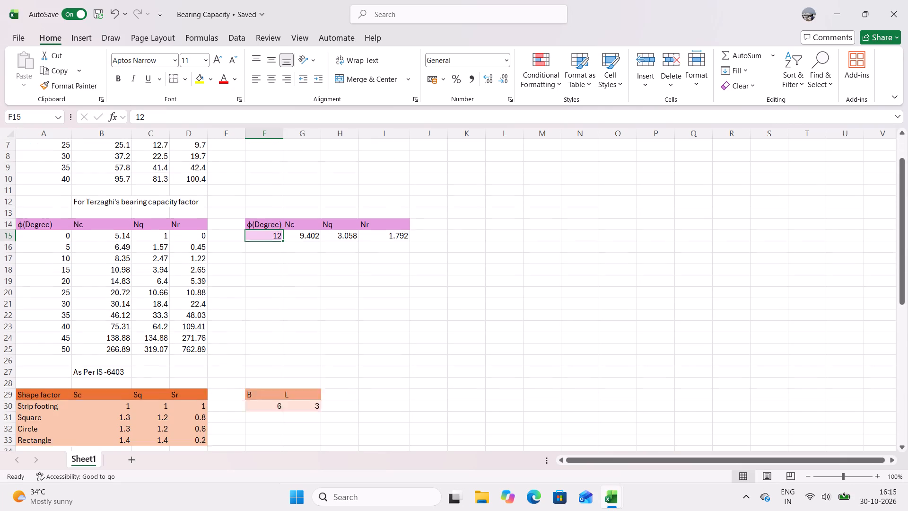
pyautogui.scroll(1, 224, 281)
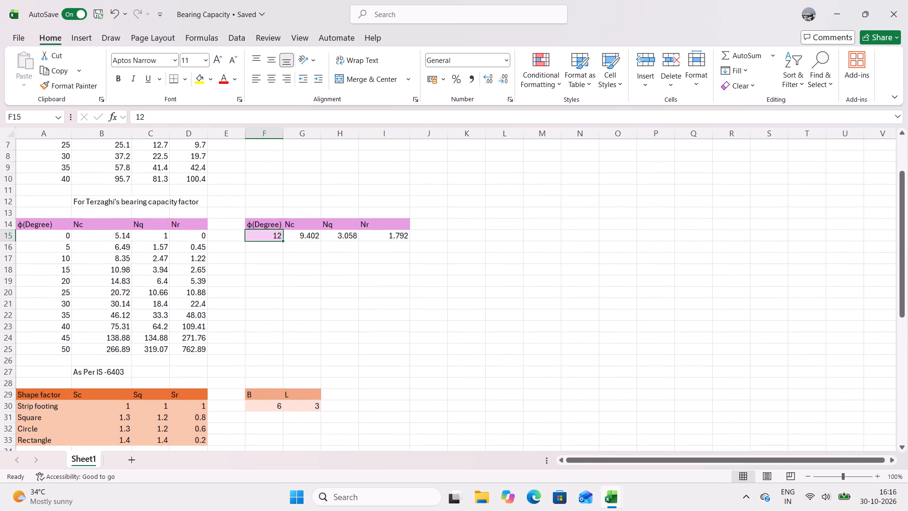
pyautogui.write('32')
pyautogui.press('Return')
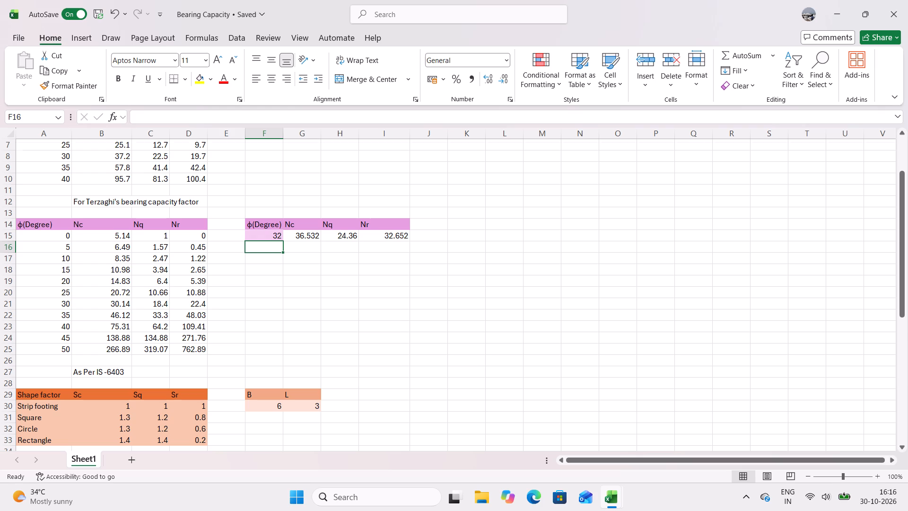
# Review the depth and inclination factors for the new friction angle.
pyautogui.scroll(-4, 407, 313)
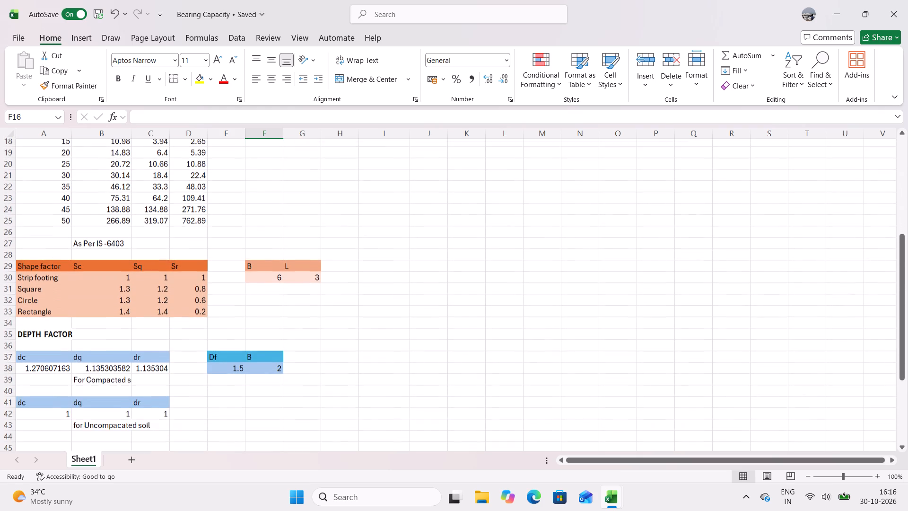
pyautogui.scroll(-2, 407, 312)
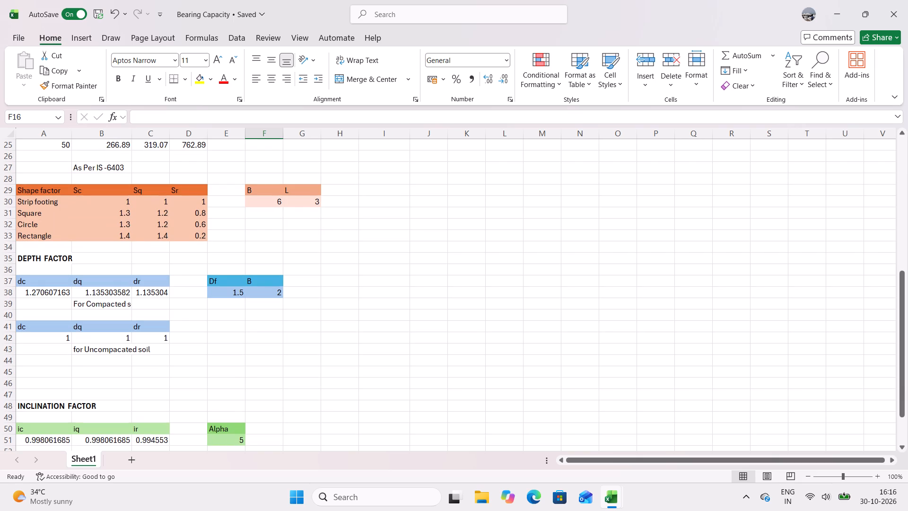
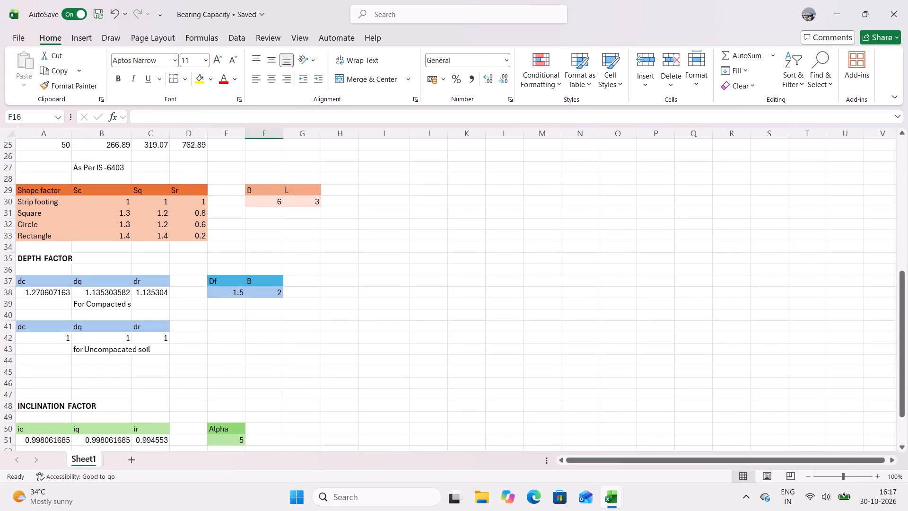
# Examine the inclination factors and the w' water table factor at the end of the Bearing Capacity sheet.
pyautogui.scroll(-5, 384, 263)
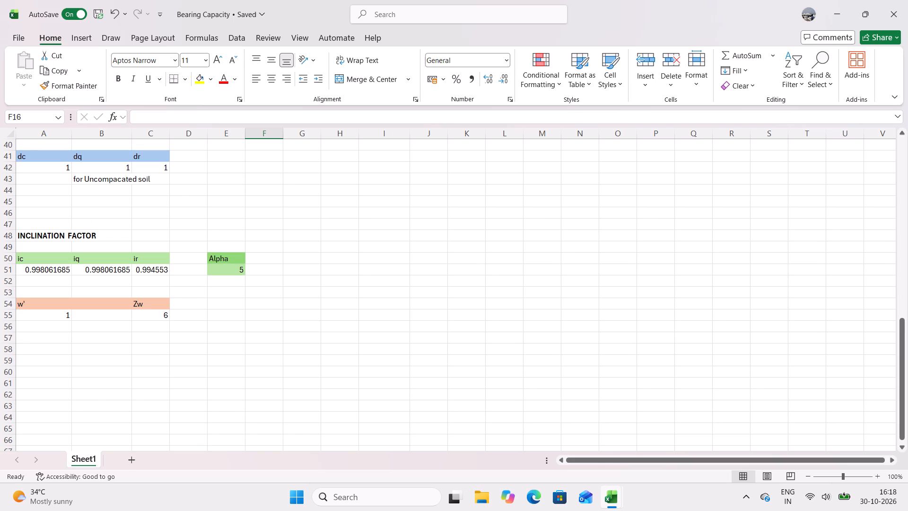
pyautogui.scroll(-1, 367, 264)
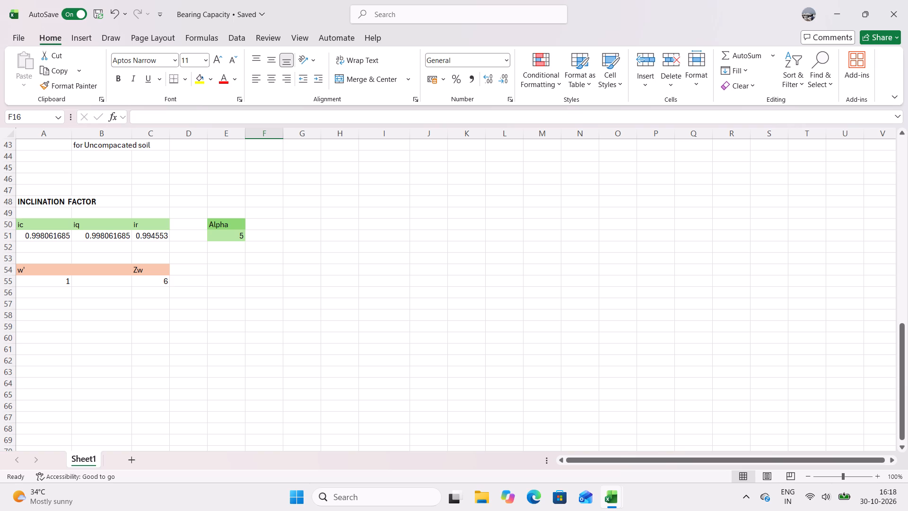
pyautogui.scroll(-1, 358, 283)
pyautogui.click(111, 310)
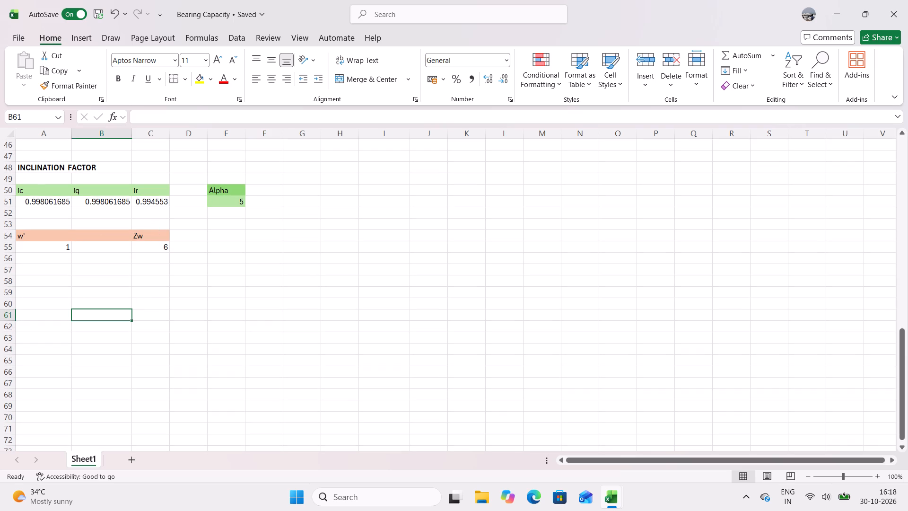
pyautogui.click(54, 299)
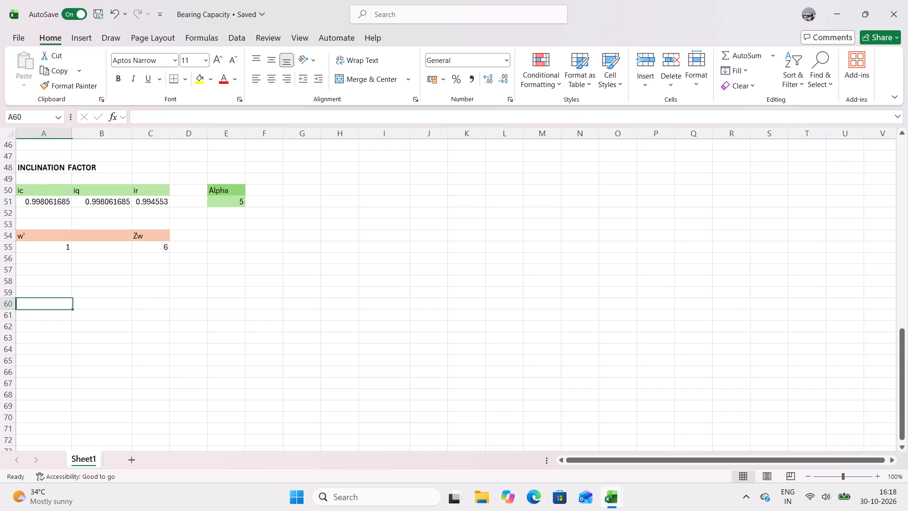
pyautogui.scroll(5, 159, 309)
pyautogui.scroll(-3, 166, 288)
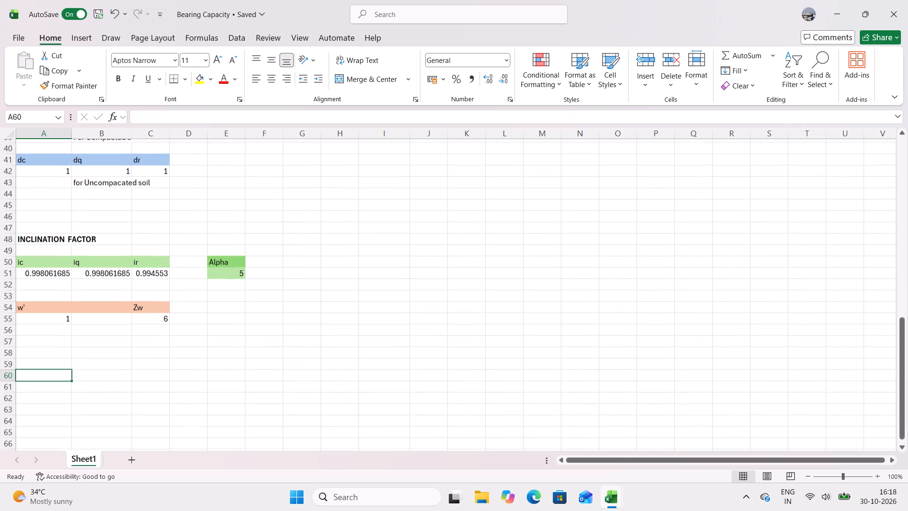
pyautogui.scroll(-1, 163, 305)
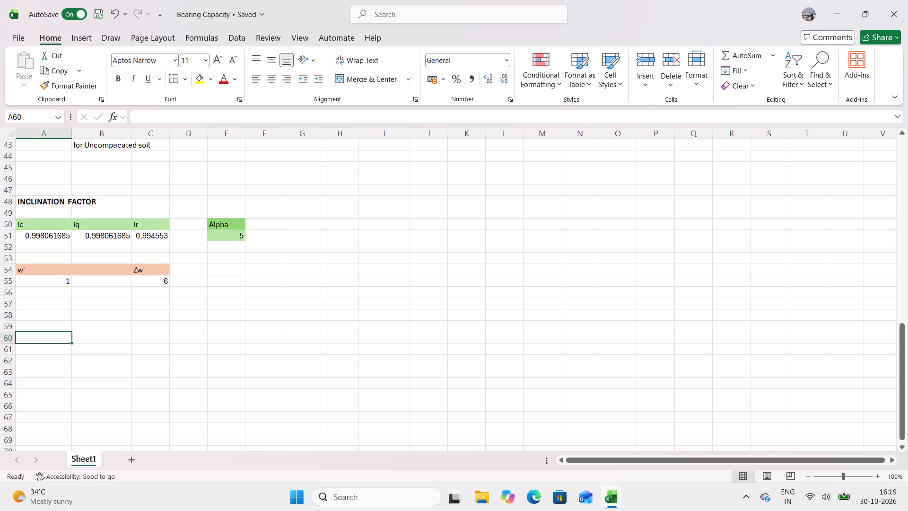
# Review the bearing capacity factor tables, shape factors and depth factors across the sheet.
pyautogui.scroll(11, 341, 301)
pyautogui.scroll(-1, 331, 292)
pyautogui.scroll(2, 331, 292)
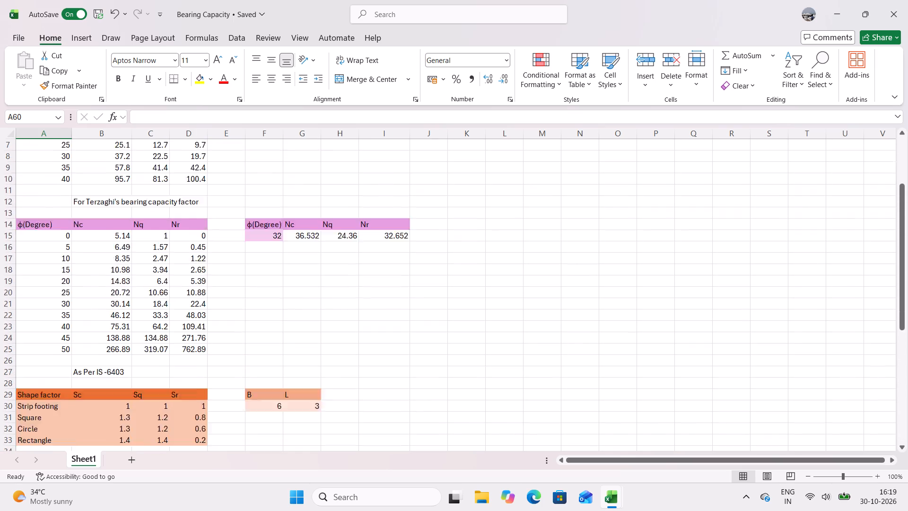
pyautogui.scroll(7, 331, 292)
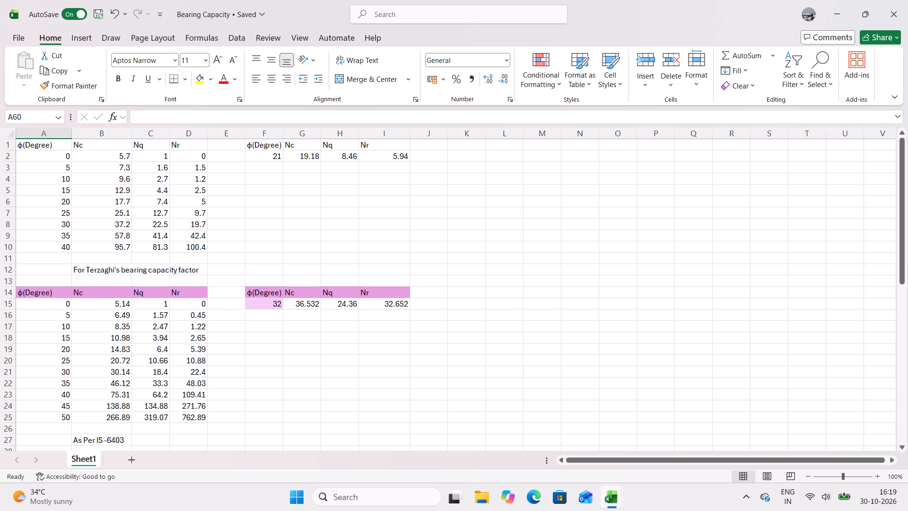
pyautogui.scroll(-6, 212, 269)
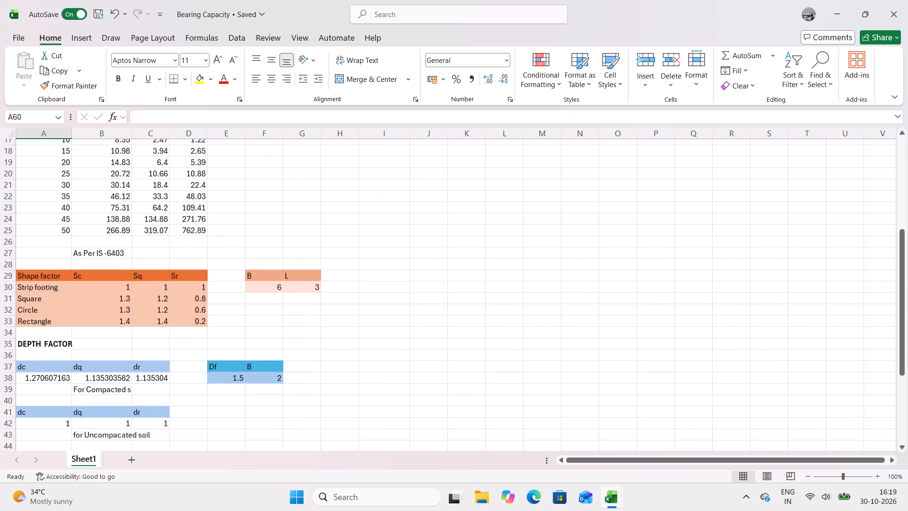
pyautogui.scroll(-2, 213, 268)
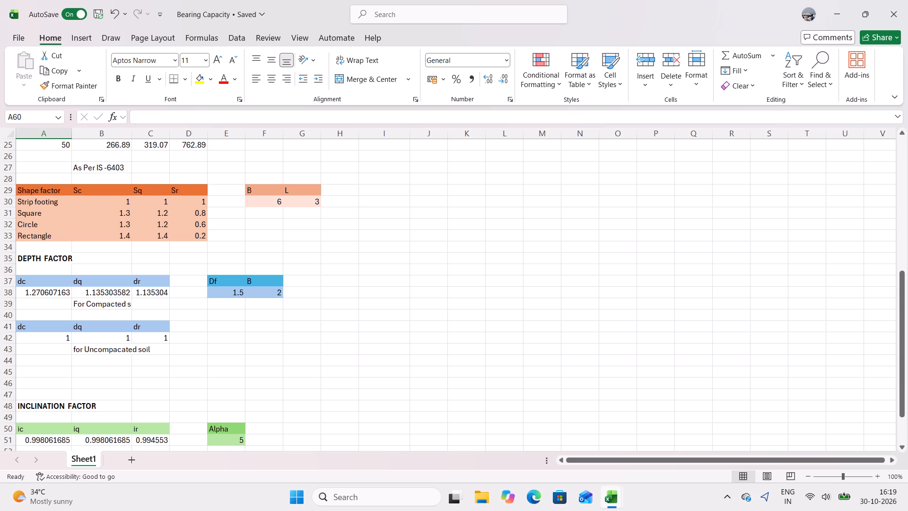
pyautogui.scroll(3, 148, 270)
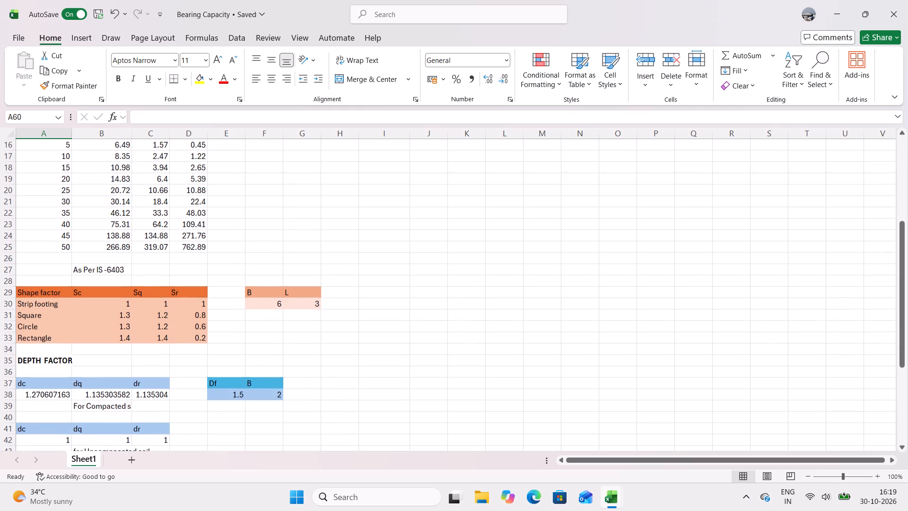
pyautogui.scroll(2, 167, 253)
pyautogui.scroll(-2, 181, 253)
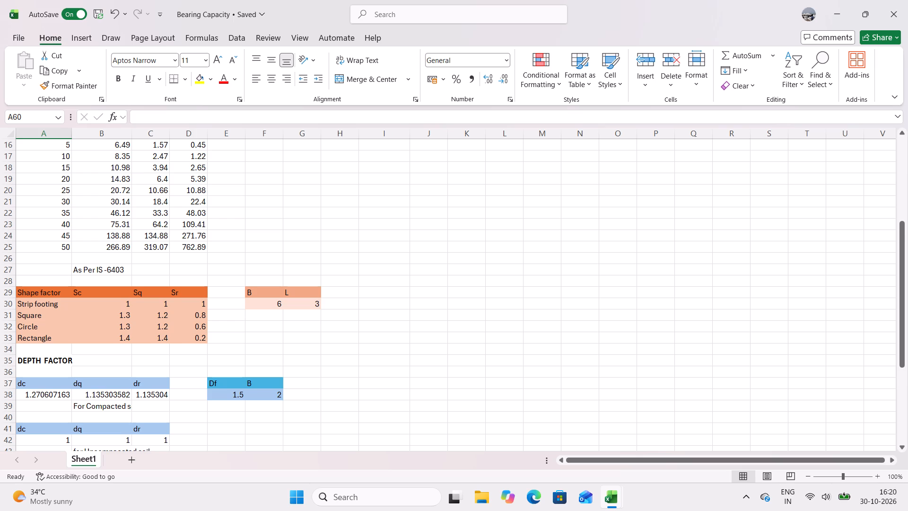
# Copy range A27:G54, covering the IS-6403 note, the shape, depth and inclination factor blocks, and the w' and Zw headers.
pyautogui.scroll(-1, 52, 352)
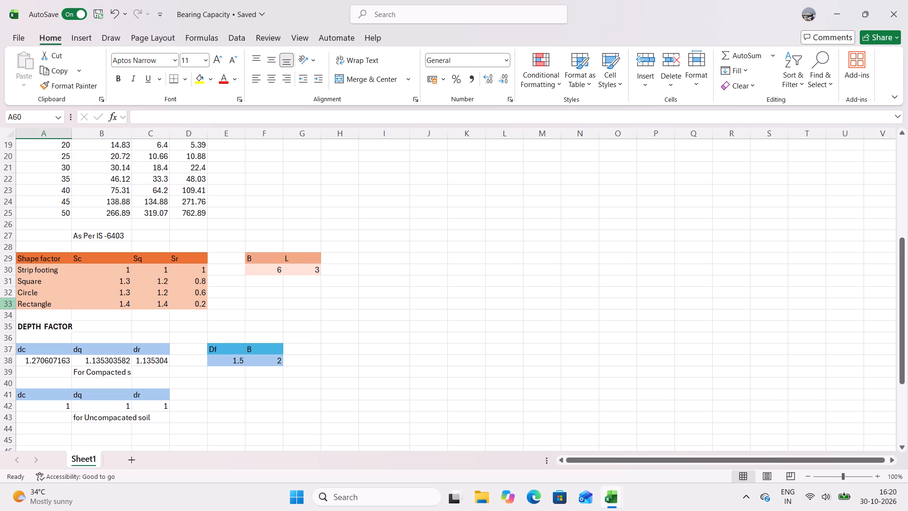
pyautogui.moveTo(34, 238); pyautogui.dragTo(285, 451)
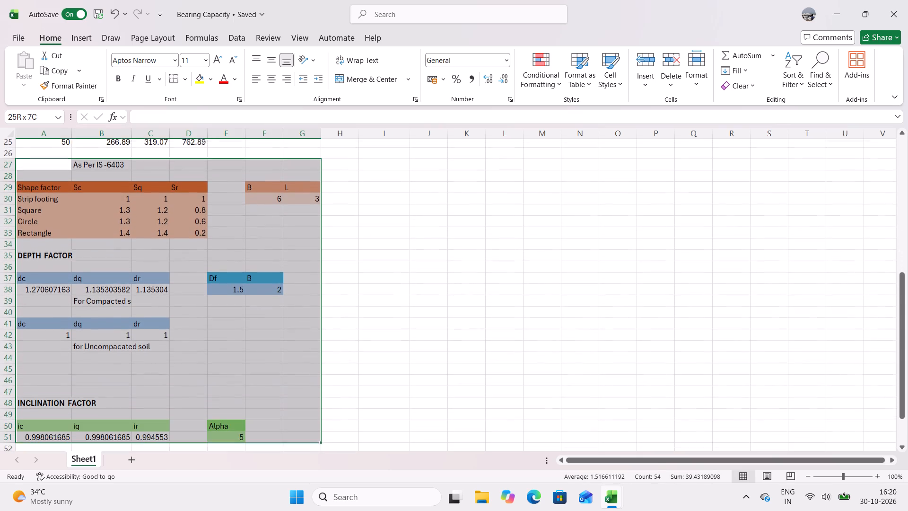
pyautogui.moveTo(285, 451); pyautogui.dragTo(285, 405)
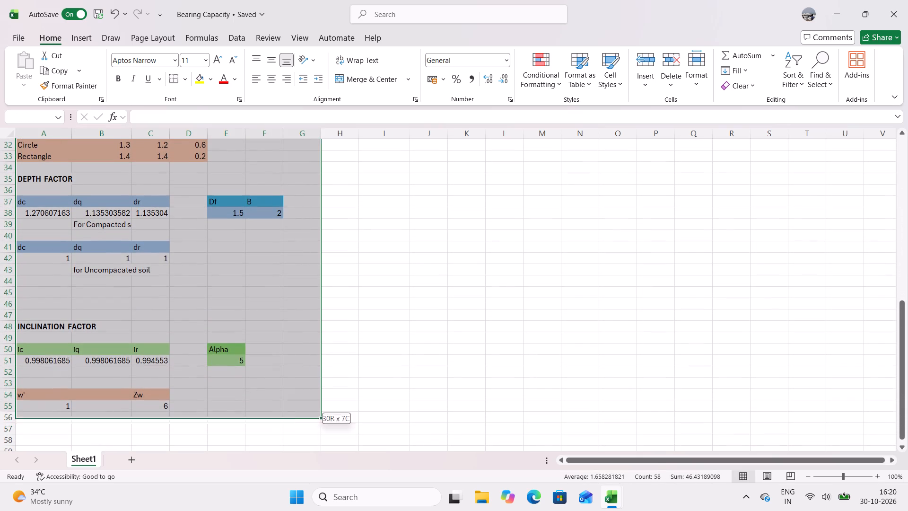
pyautogui.moveTo(285, 405); pyautogui.dragTo(304, 396)
pyautogui.hotkey('ctrl', 'c')
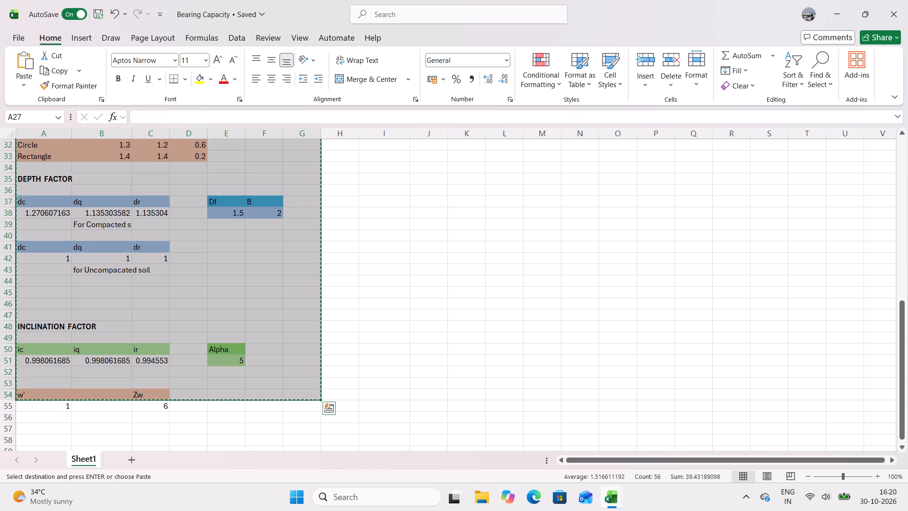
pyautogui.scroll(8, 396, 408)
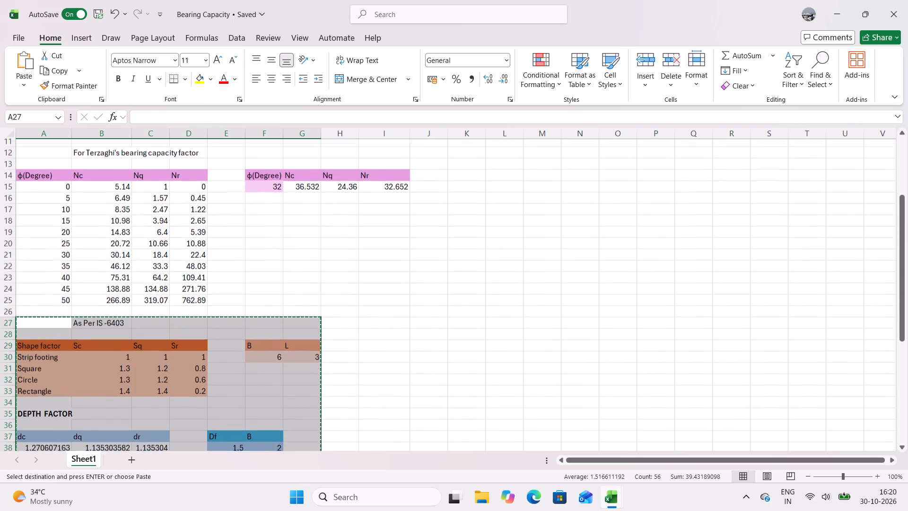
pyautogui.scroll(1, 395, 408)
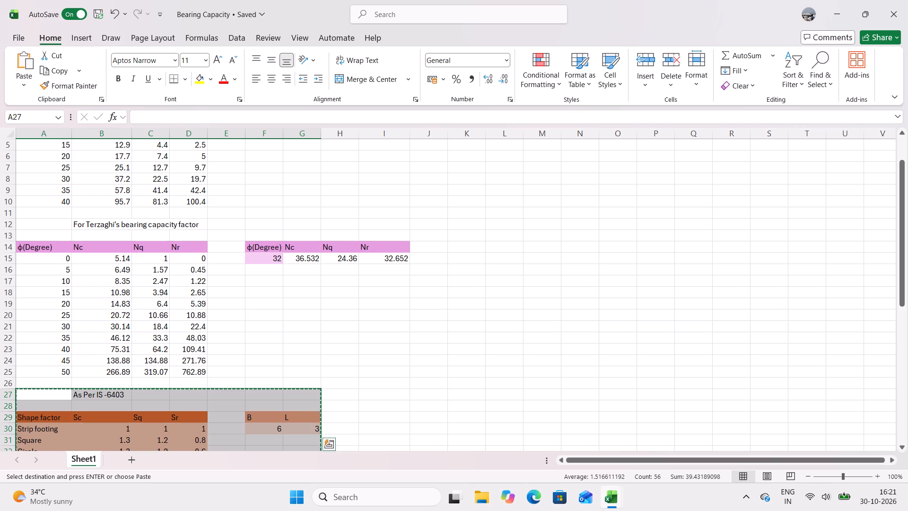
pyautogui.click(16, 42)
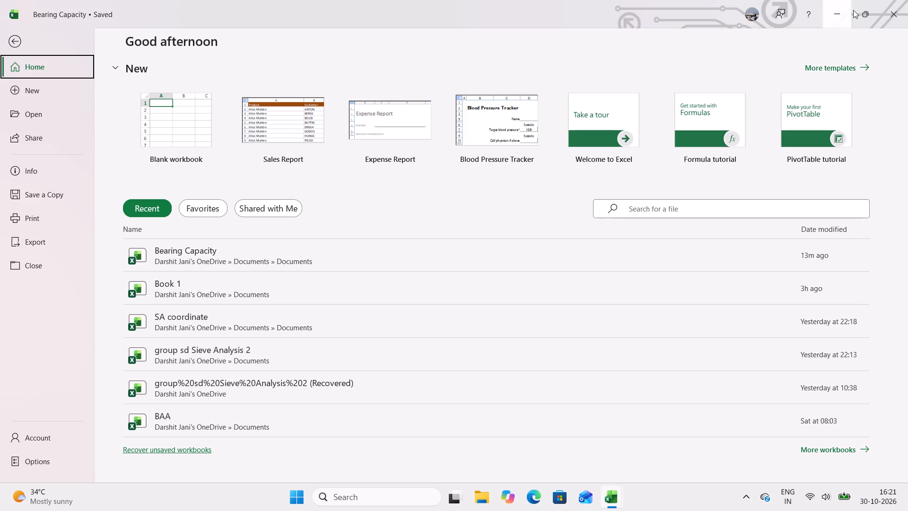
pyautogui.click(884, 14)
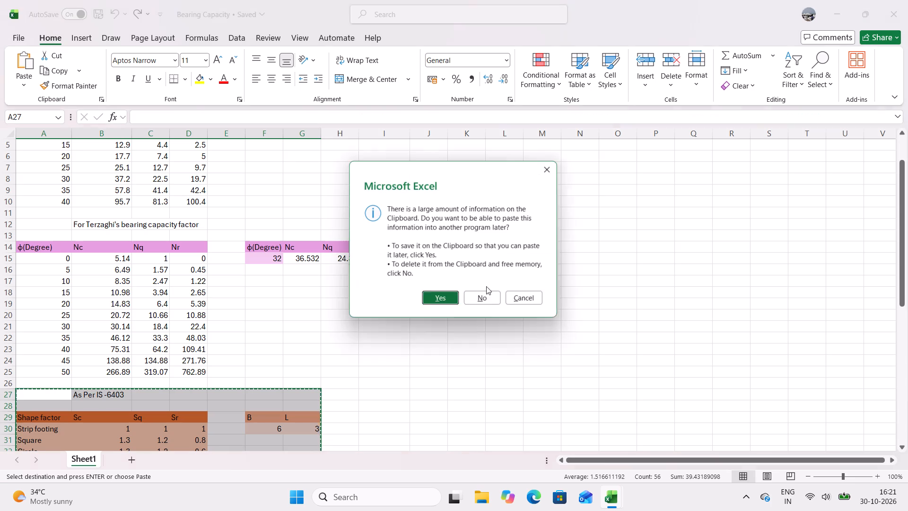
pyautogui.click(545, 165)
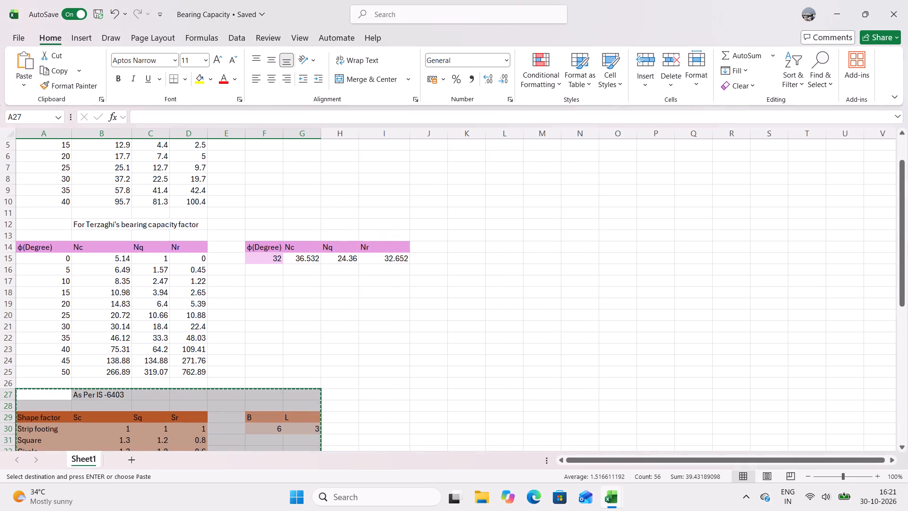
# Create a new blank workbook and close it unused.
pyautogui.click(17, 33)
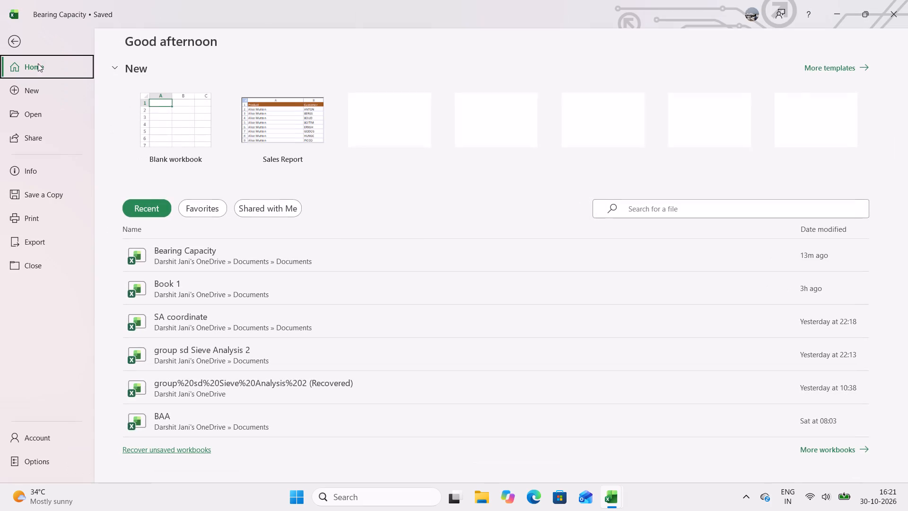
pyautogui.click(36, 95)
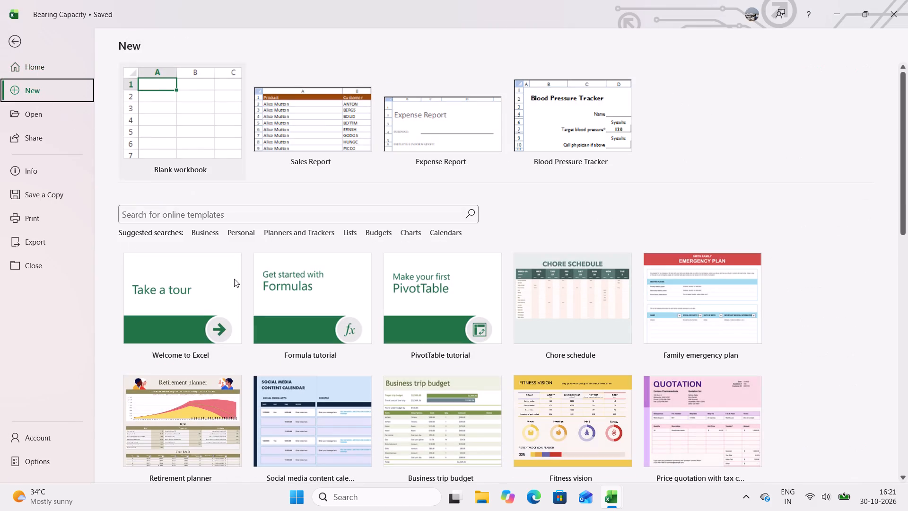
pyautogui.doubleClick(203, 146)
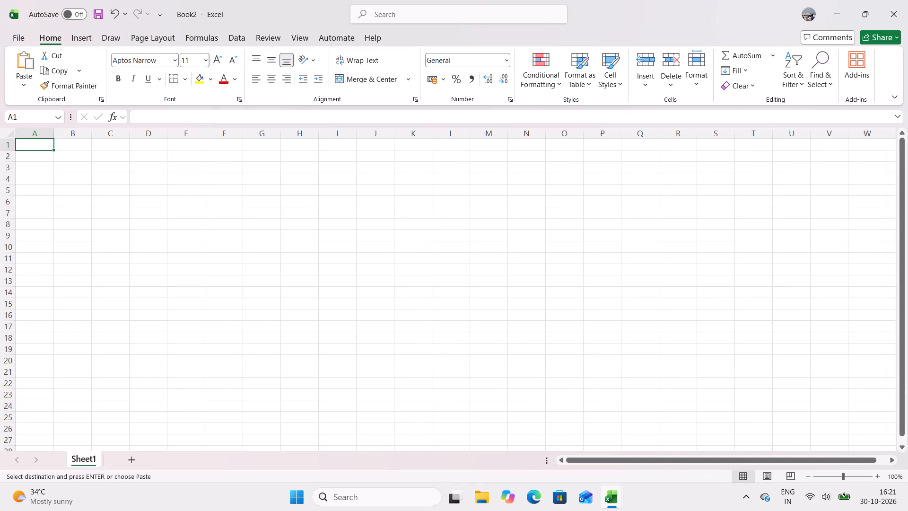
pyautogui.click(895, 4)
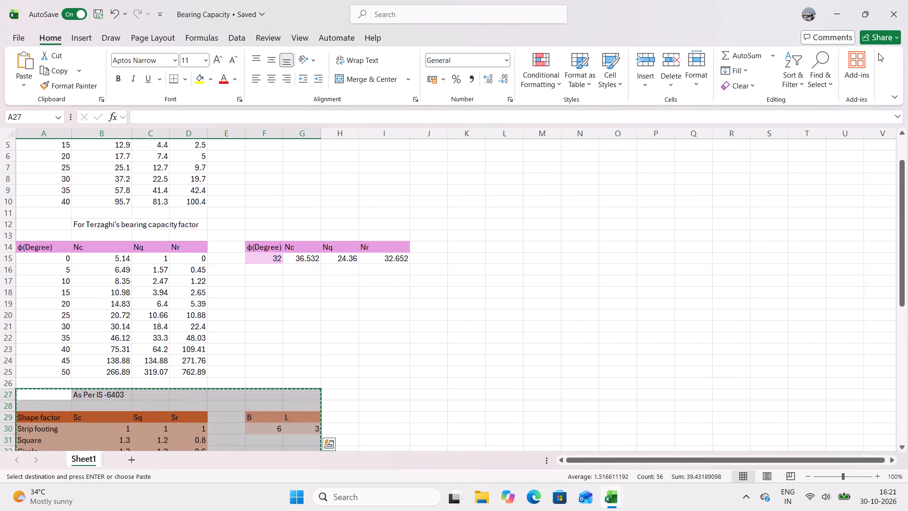
# Close the Bearing Capacity workbook, keeping the copied range on the clipboard for pasting elsewhere.
pyautogui.click(888, 23)
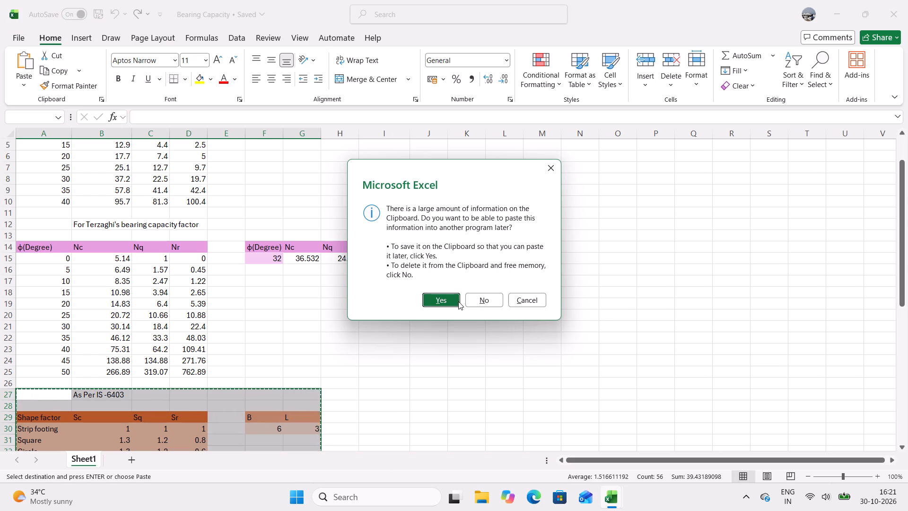
pyautogui.click(444, 301)
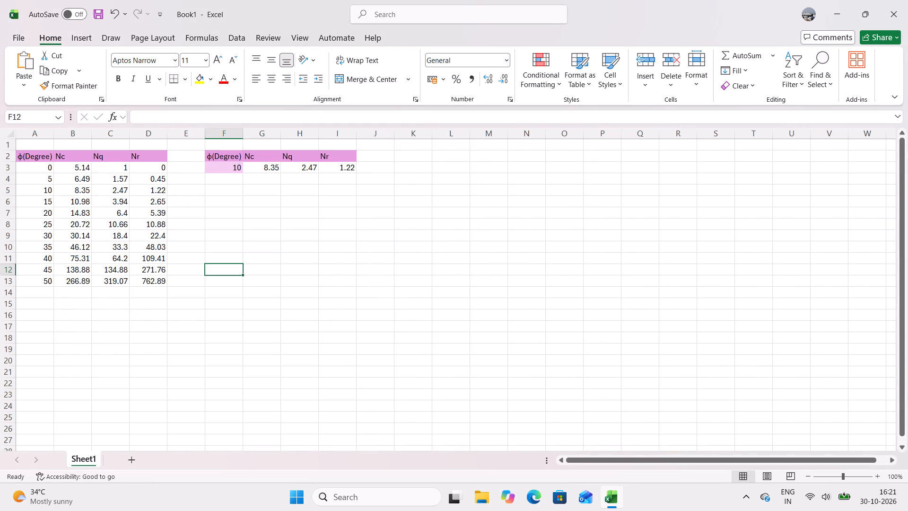
# Paste the copied factor blocks into Book1 starting at cell A15, below the φ(Degree) table.
pyautogui.click(26, 305)
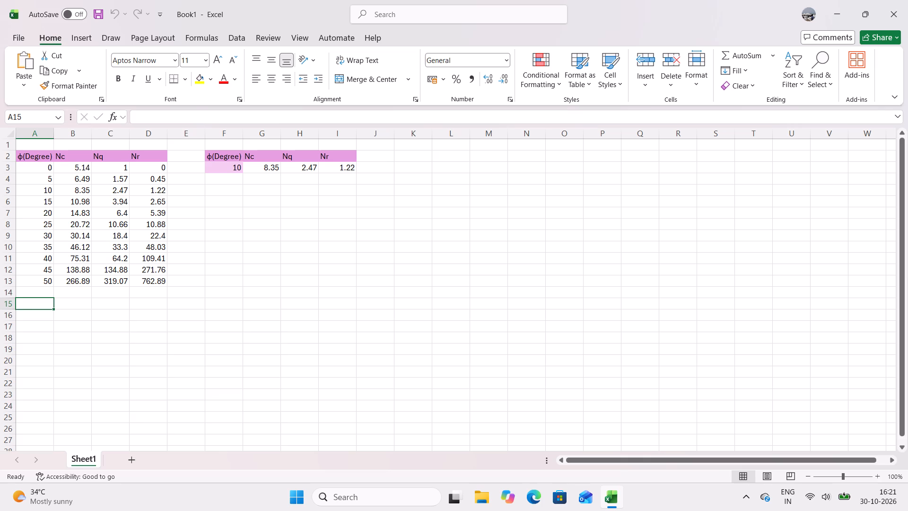
pyautogui.hotkey('ctrl', 'v')
# Check the pasted shape, depth and inclination factor blocks and the w' and Zw headers in Book1.
pyautogui.scroll(-7, 182, 329)
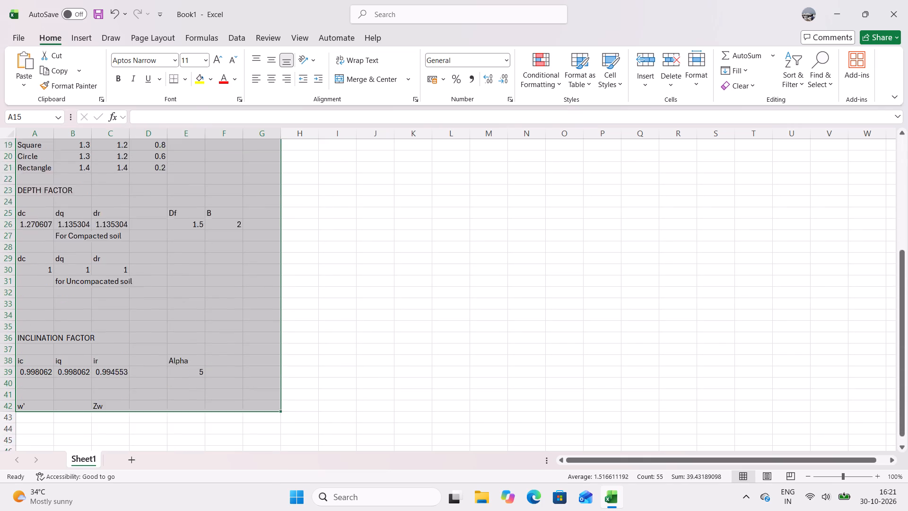
pyautogui.scroll(-2, 182, 328)
pyautogui.click(206, 343)
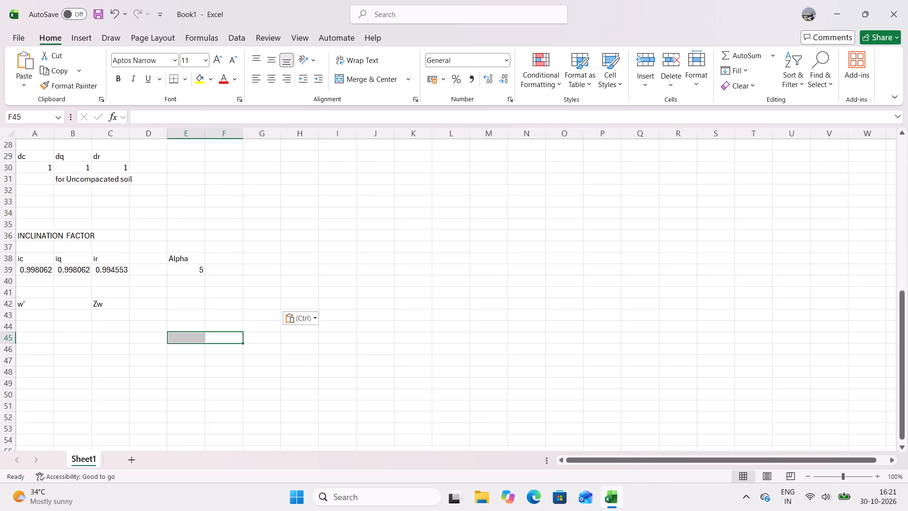
pyautogui.scroll(4, 907, 319)
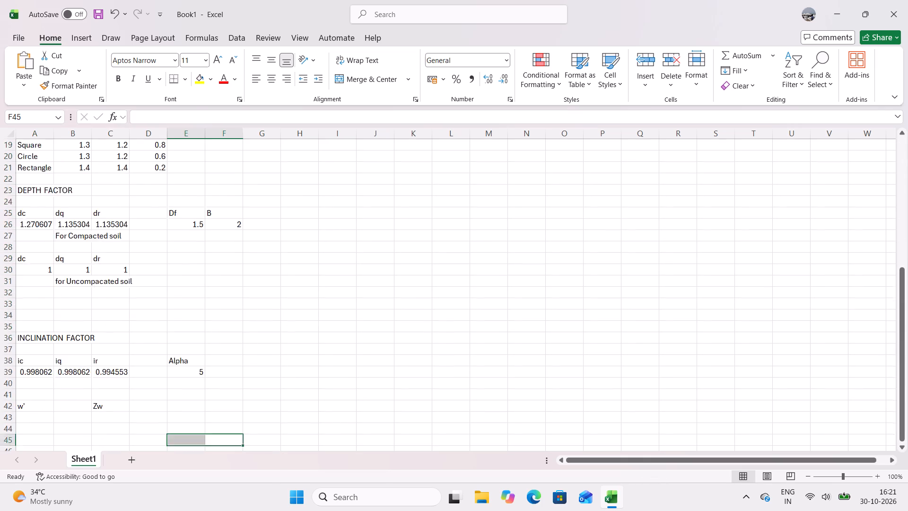
pyautogui.scroll(9, 891, 328)
pyautogui.scroll(-3, 907, 331)
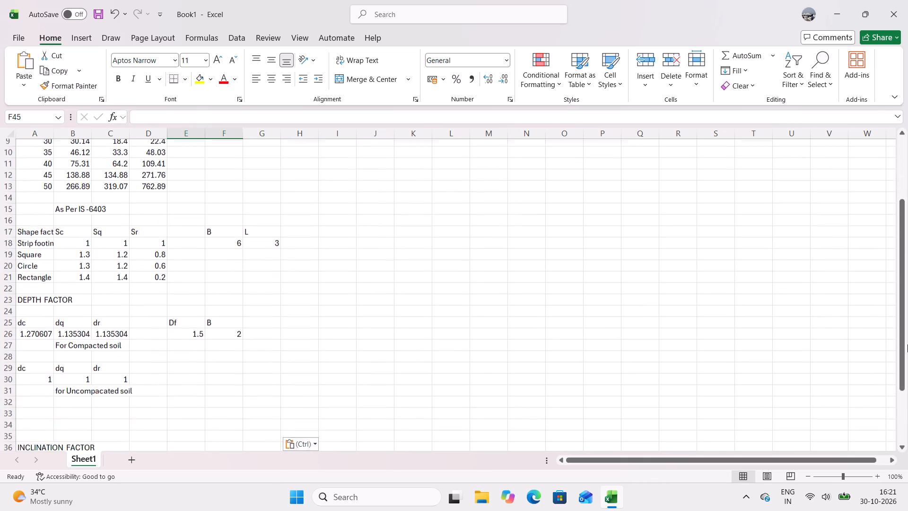
pyautogui.scroll(-3, 907, 348)
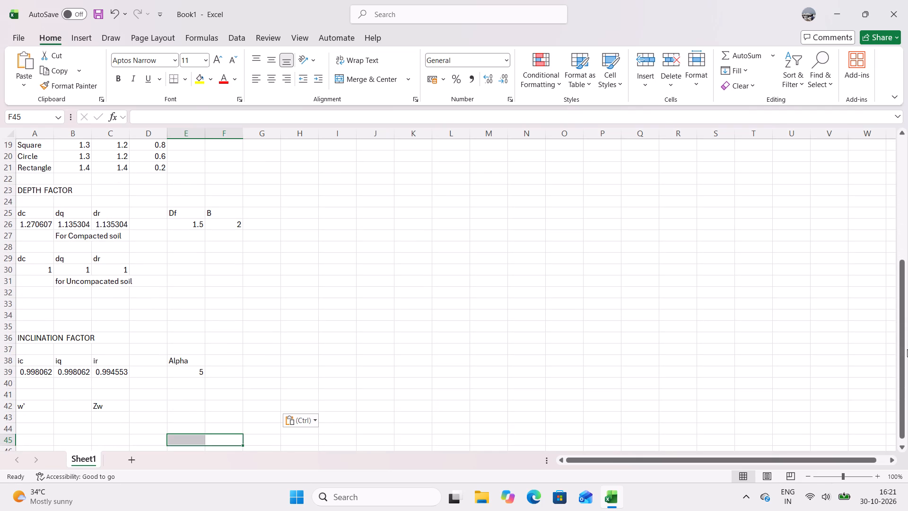
pyautogui.scroll(-2, 907, 349)
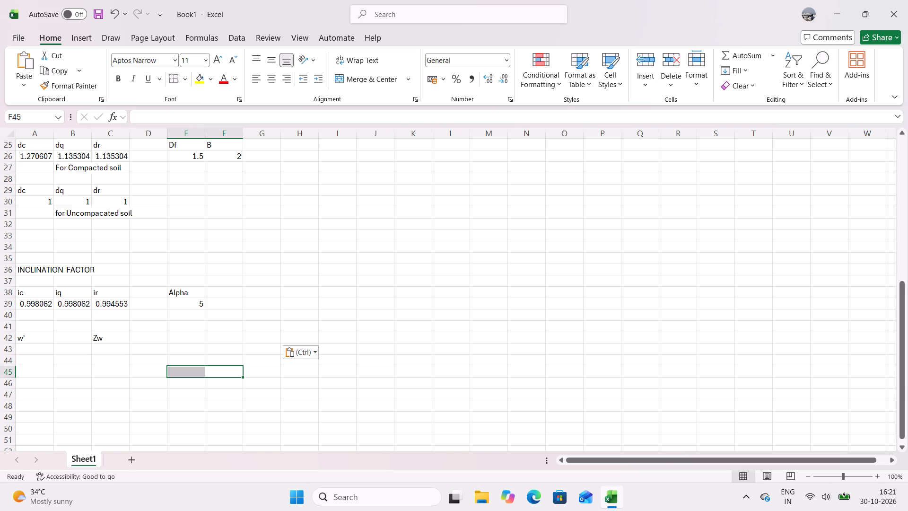
pyautogui.click(112, 365)
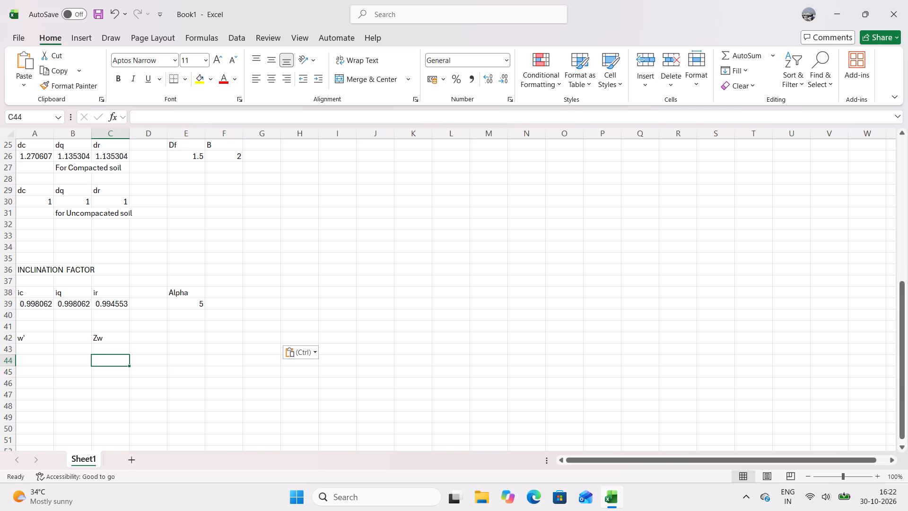
# Save Book1 as SBC AGE in the OneDrive Documents folder.
pyautogui.scroll(-1, 150, 386)
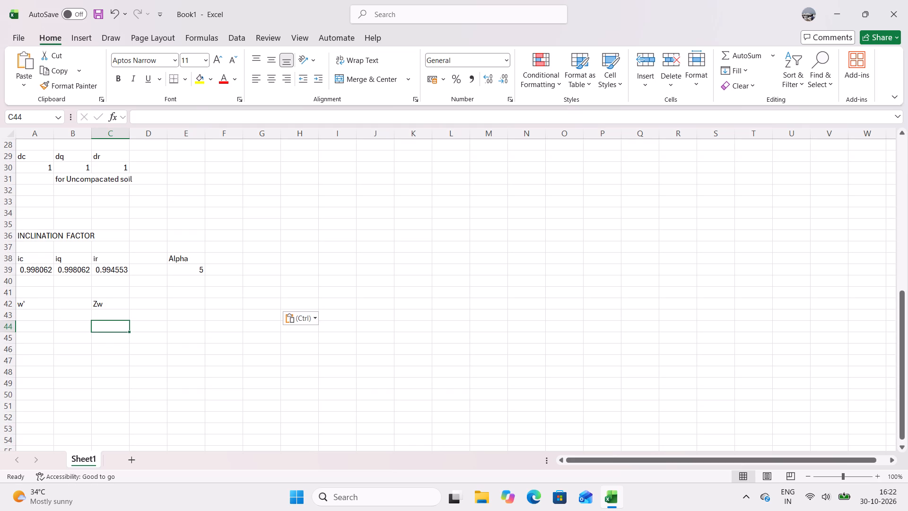
pyautogui.click(25, 325)
pyautogui.click(45, 308)
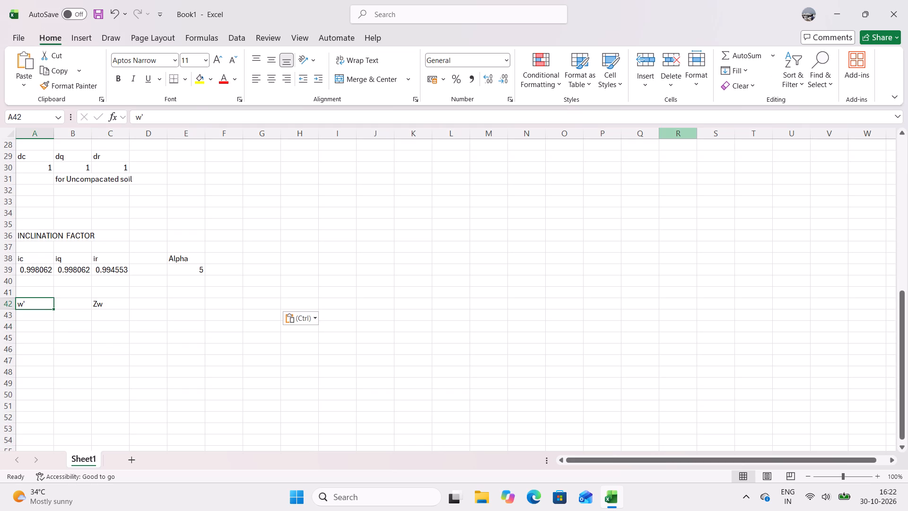
pyautogui.click(95, 10)
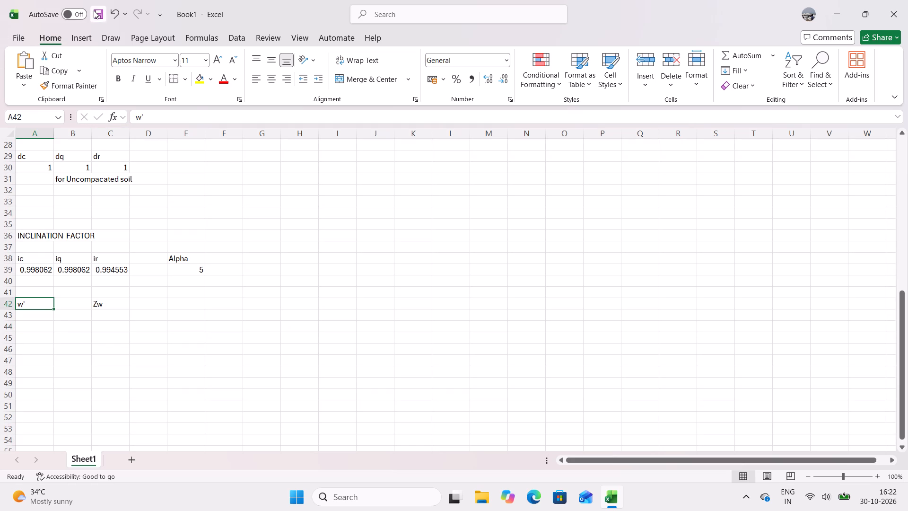
pyautogui.press('BackSpace')
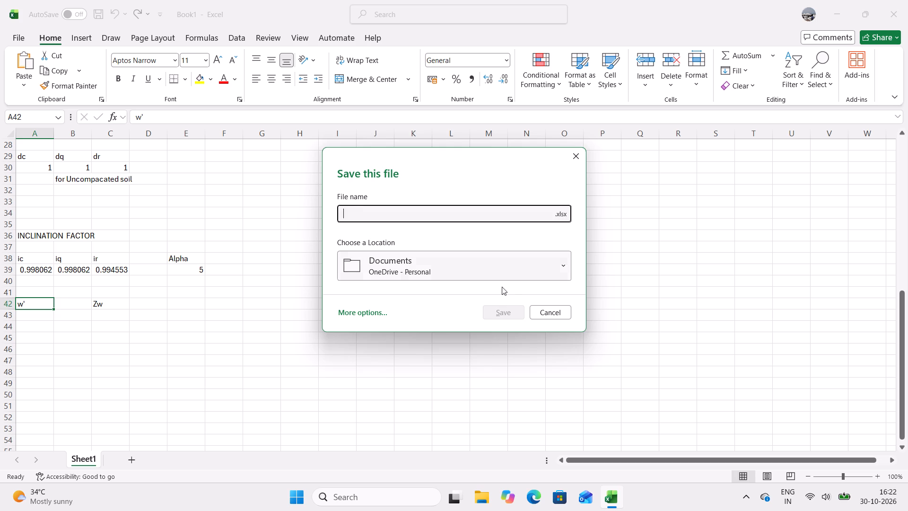
pyautogui.press('s')
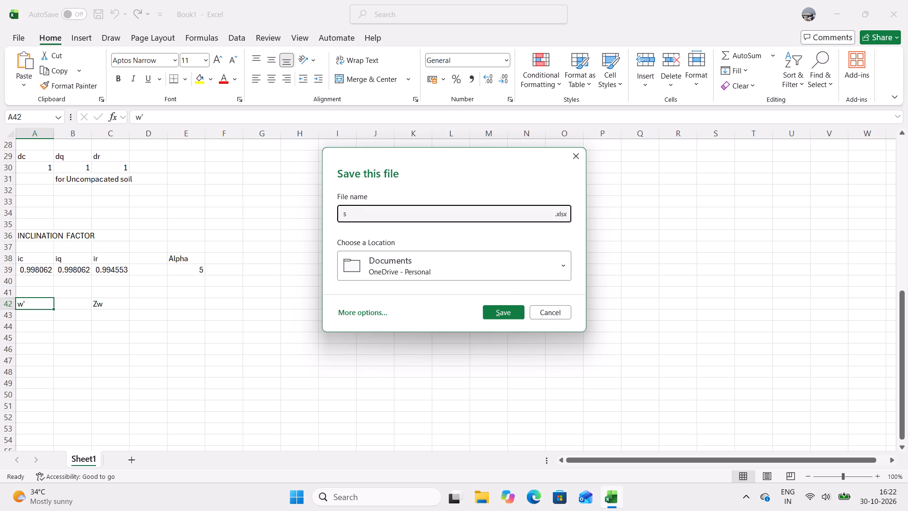
pyautogui.press('s')
pyautogui.write('BC')
pyautogui.press('space')
pyautogui.press('a')
pyautogui.write('GE')
pyautogui.click(502, 316)
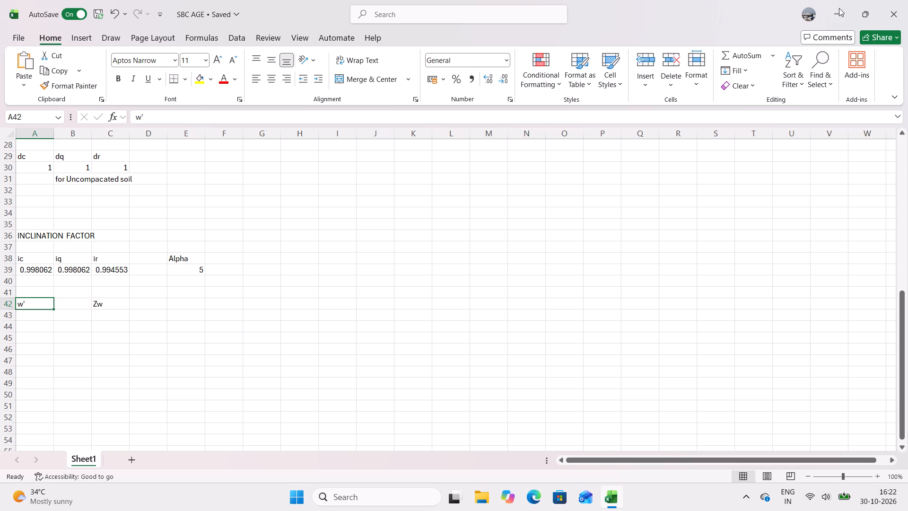
# Reopen the recent Bearing Capacity workbook and bring its inclination factor and w'/Zw blocks into view.
pyautogui.click(871, 9)
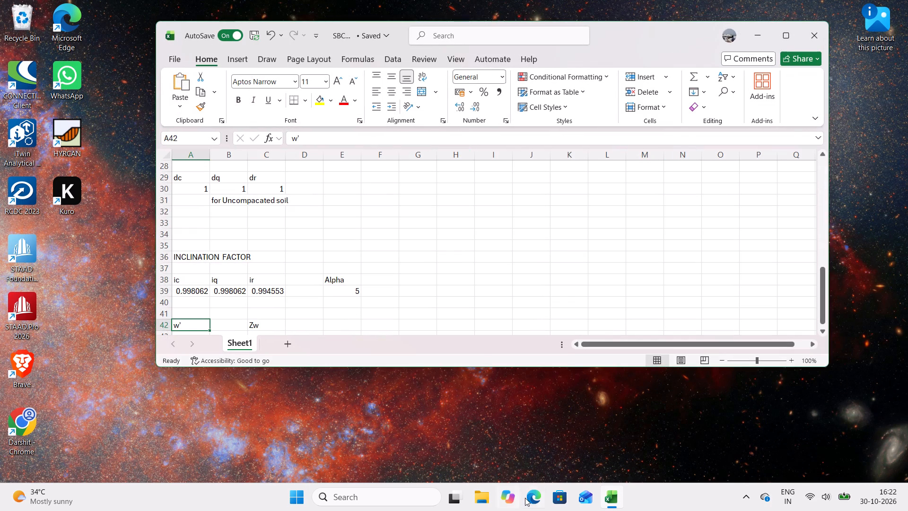
pyautogui.click(613, 501)
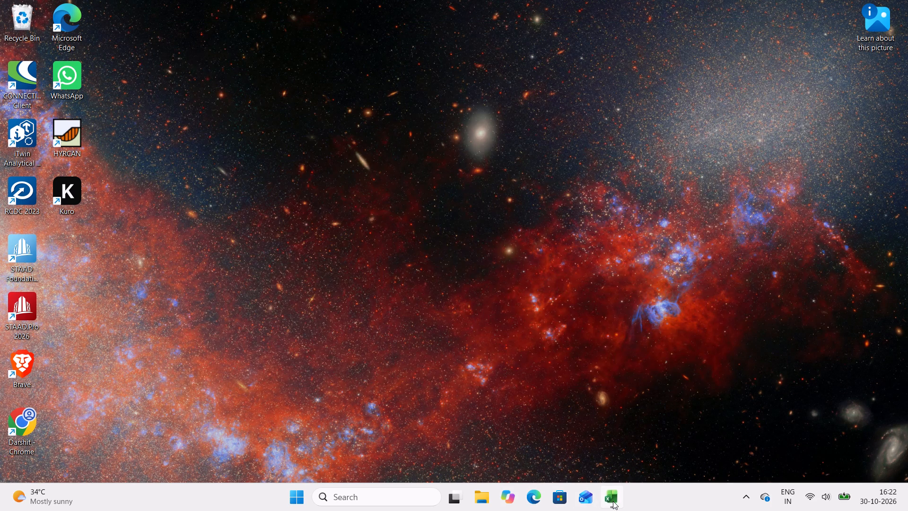
pyautogui.click(613, 501)
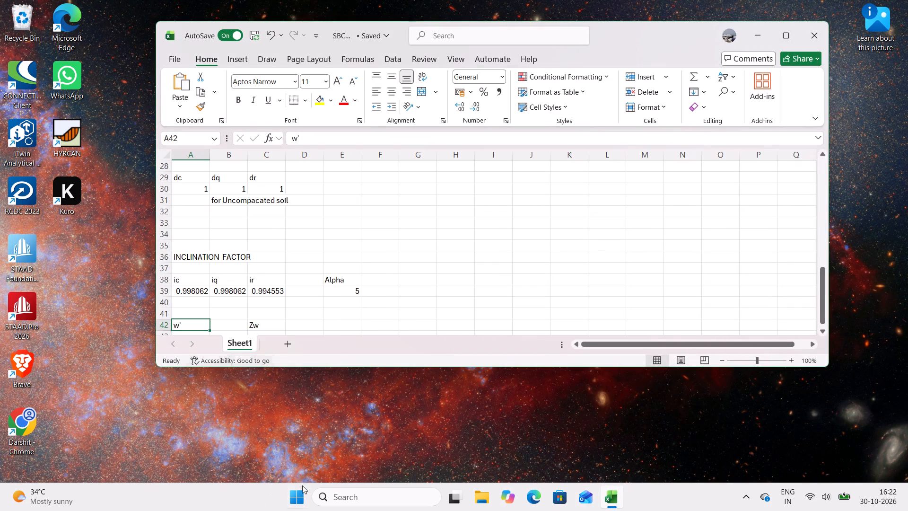
pyautogui.click(299, 500)
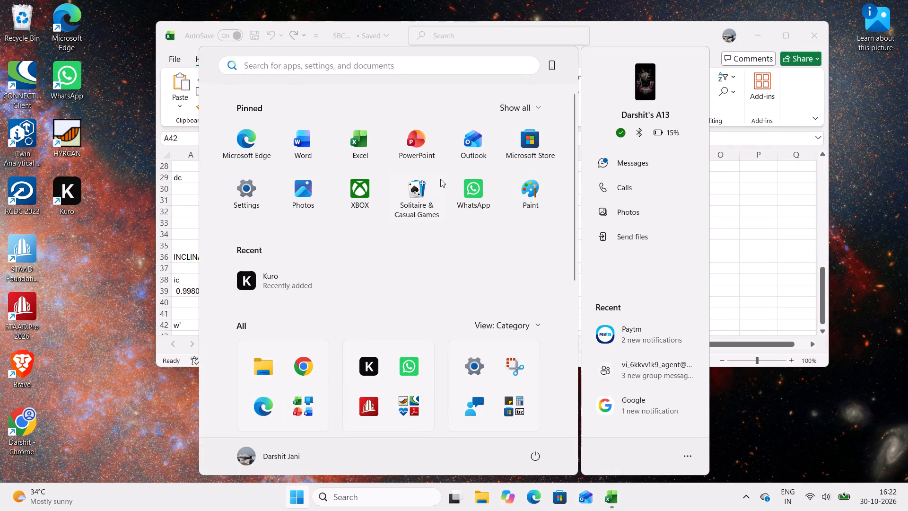
pyautogui.click(371, 140)
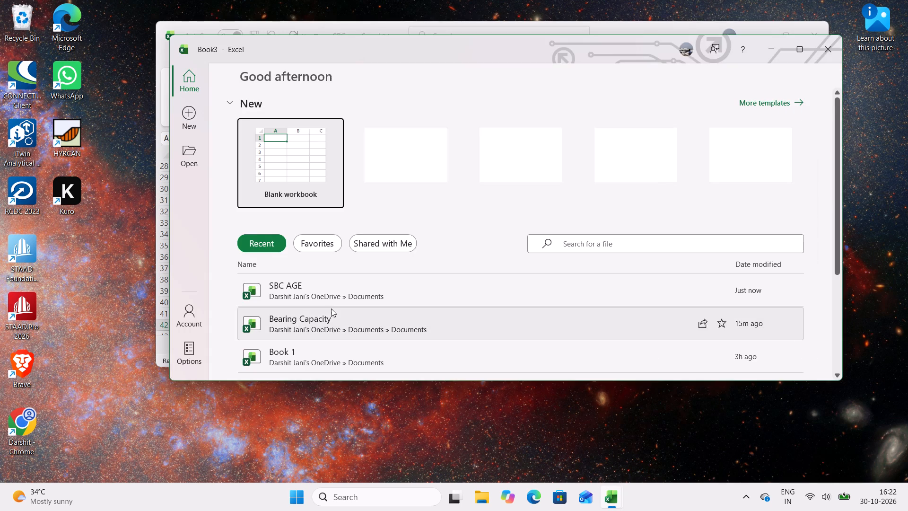
pyautogui.doubleClick(319, 320)
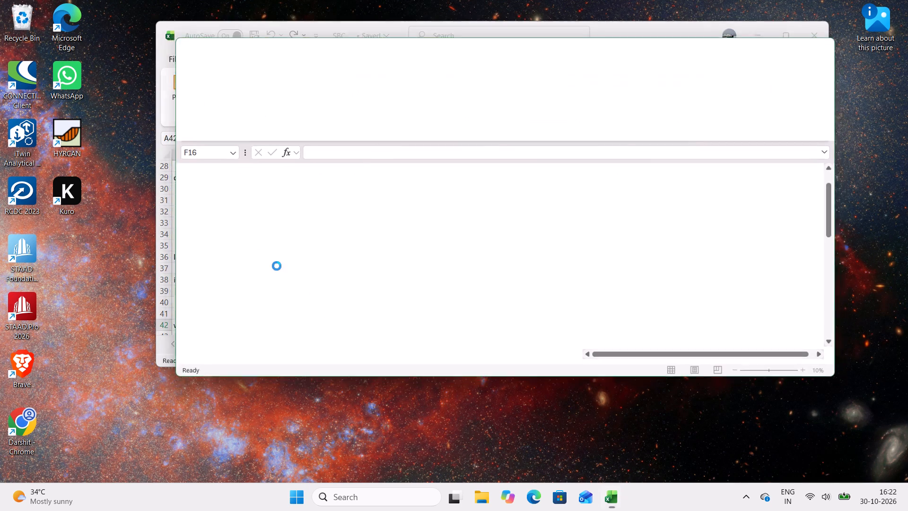
pyautogui.scroll(4, 358, 271)
pyautogui.scroll(-6, 358, 270)
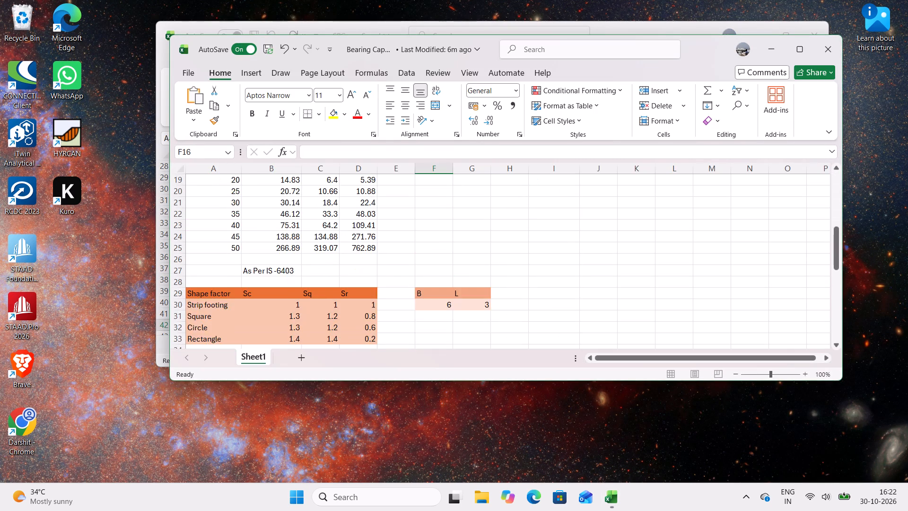
pyautogui.scroll(-9, 357, 265)
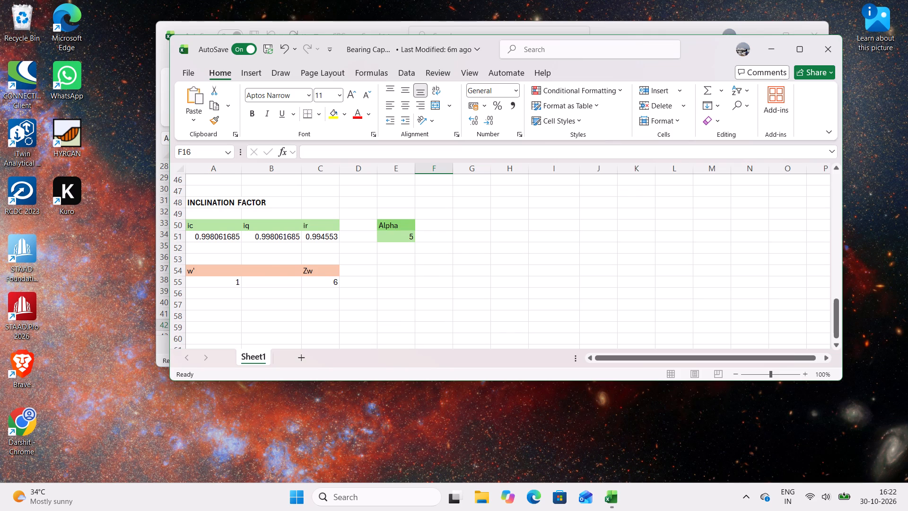
pyautogui.scroll(1, 356, 265)
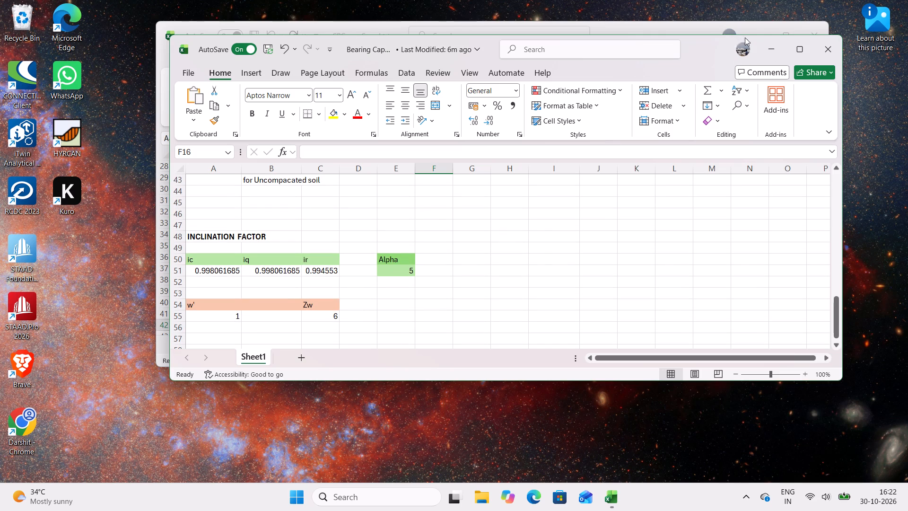
# Move the Bearing Capacity window aside and maximize the SBC AGE workbook.
pyautogui.moveTo(708, 40); pyautogui.dragTo(363, 328)
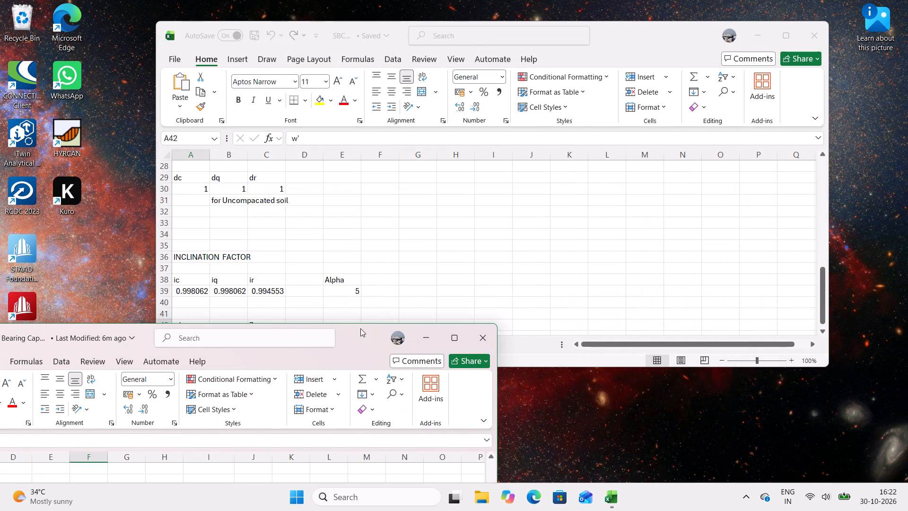
pyautogui.moveTo(360, 328); pyautogui.dragTo(524, 181)
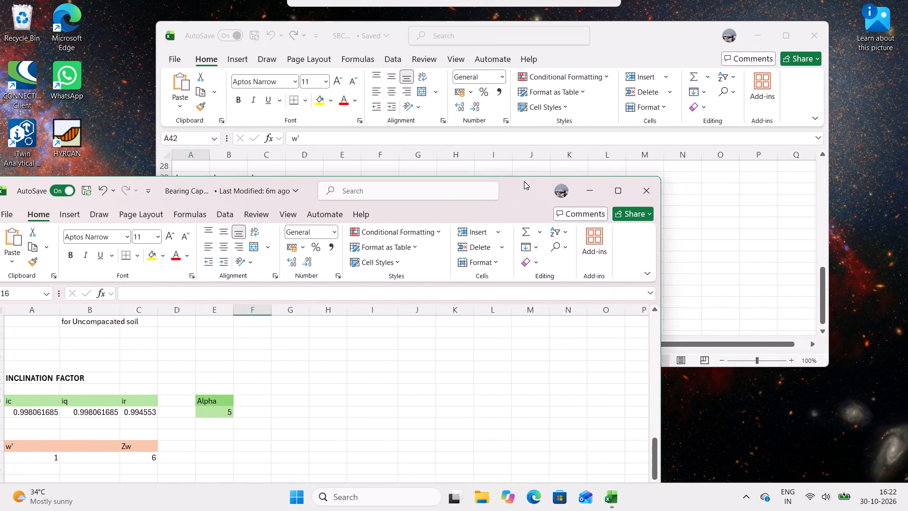
pyautogui.moveTo(524, 181); pyautogui.dragTo(538, 172)
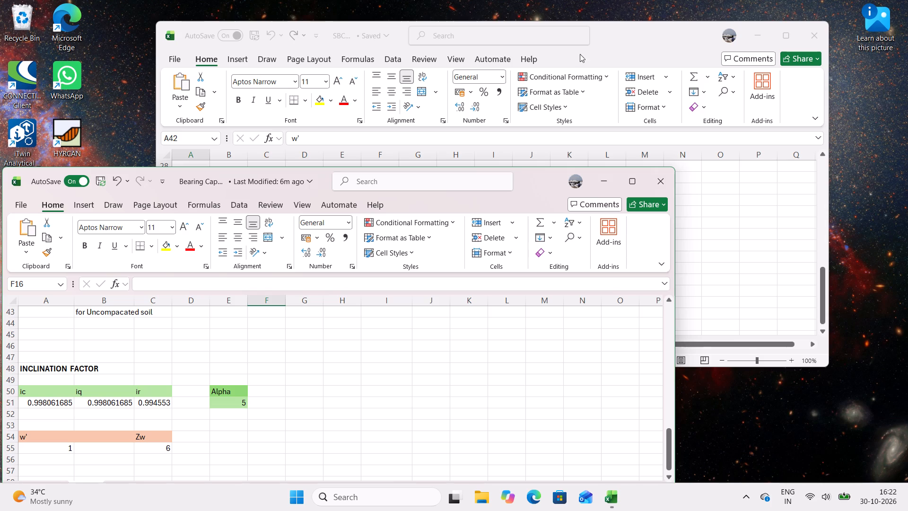
pyautogui.moveTo(629, 28); pyautogui.dragTo(716, 0)
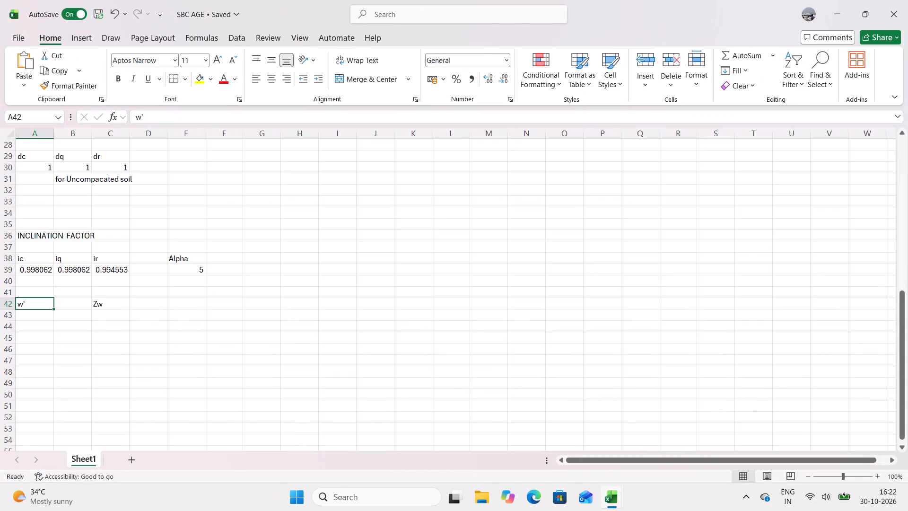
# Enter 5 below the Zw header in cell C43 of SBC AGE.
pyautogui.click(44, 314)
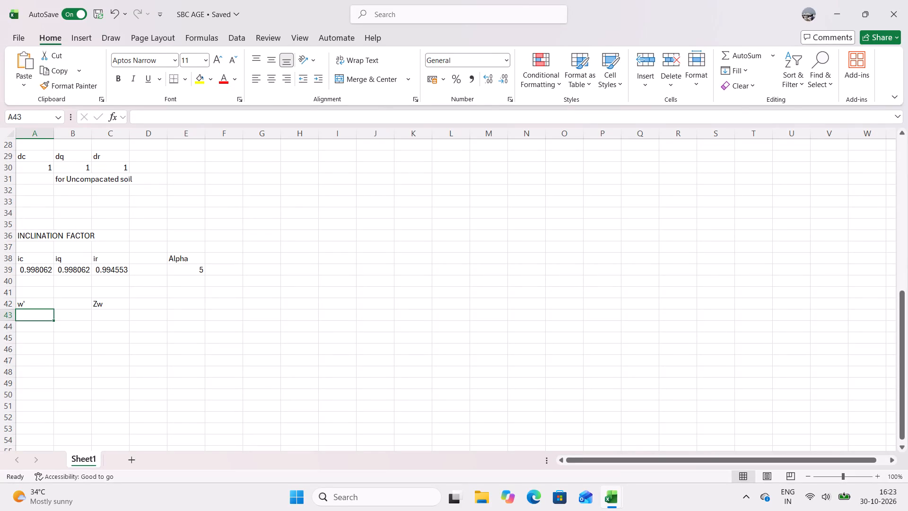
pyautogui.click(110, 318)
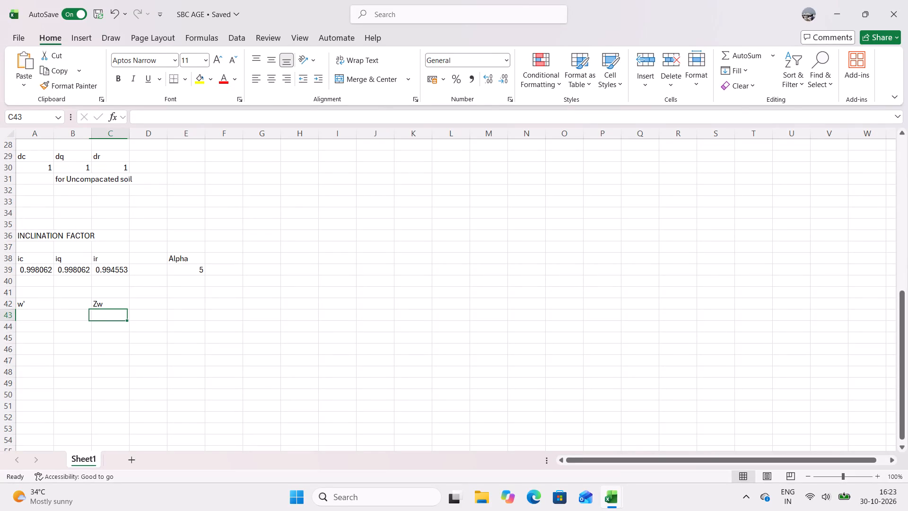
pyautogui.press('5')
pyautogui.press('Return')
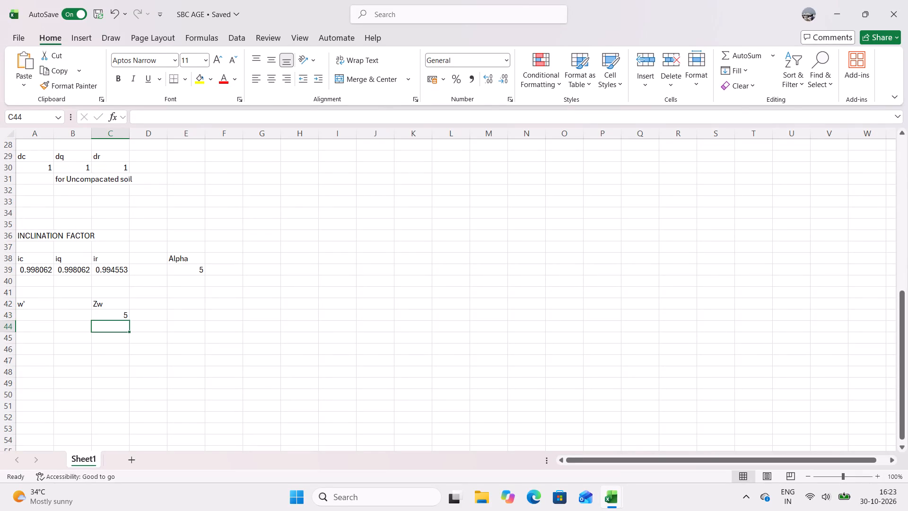
# Clear the pasted shape, depth and inclination factor blocks and w'/Zw rows from A15:F43 in SBC AGE.
pyautogui.click(107, 313)
pyautogui.click(184, 269)
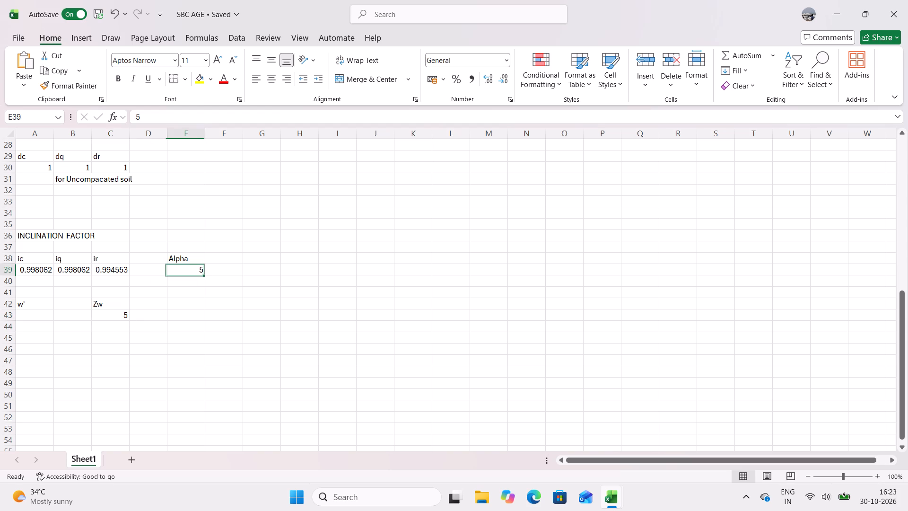
pyautogui.click(117, 288)
pyautogui.click(111, 273)
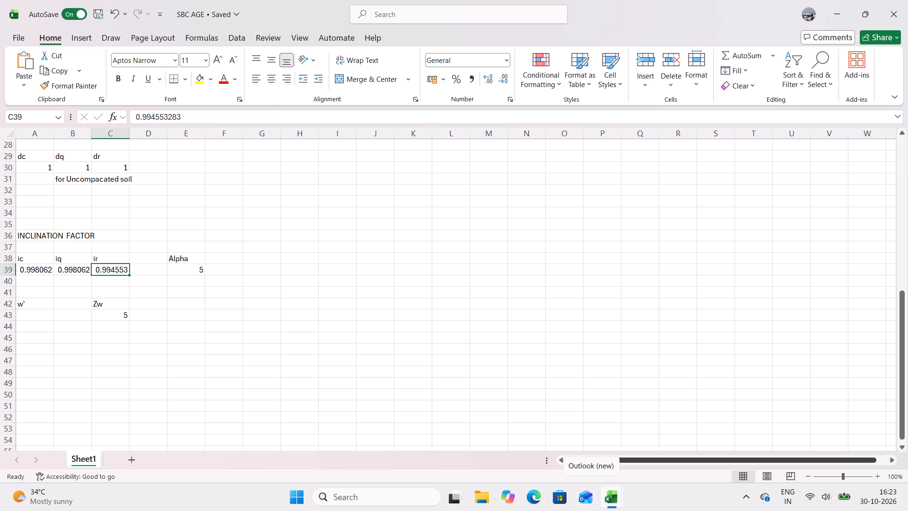
pyautogui.moveTo(151, 317); pyautogui.dragTo(139, 239)
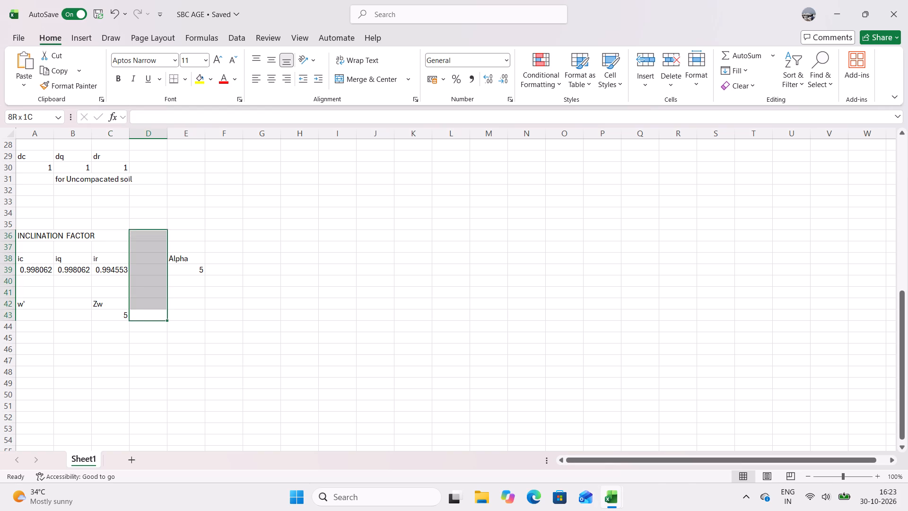
pyautogui.moveTo(139, 239); pyautogui.dragTo(80, 287)
pyautogui.moveTo(227, 315); pyautogui.dragTo(120, 249)
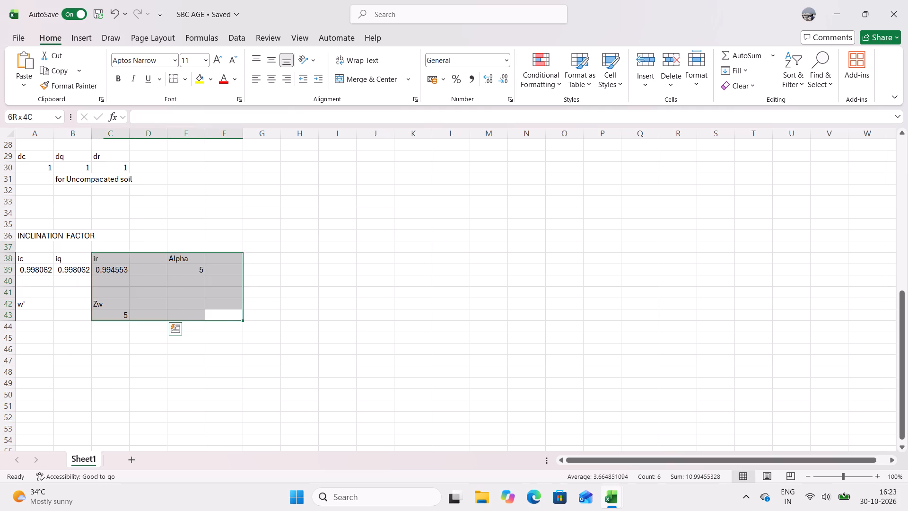
pyautogui.moveTo(120, 249); pyautogui.dragTo(14, 126)
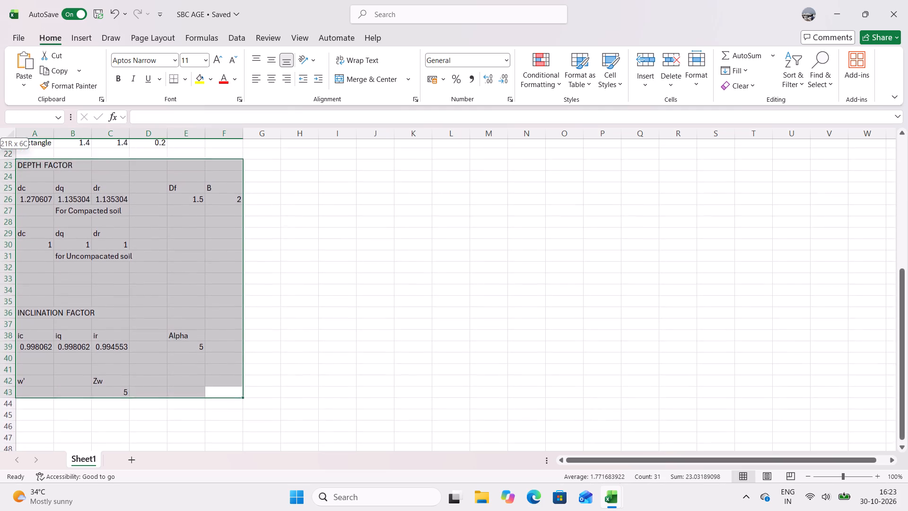
pyautogui.moveTo(14, 126); pyautogui.dragTo(59, 208)
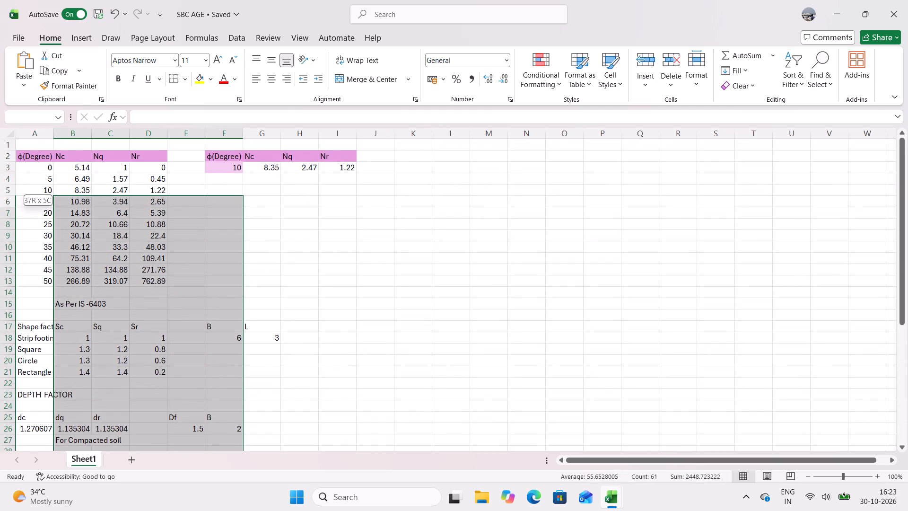
pyautogui.moveTo(59, 208); pyautogui.dragTo(35, 301)
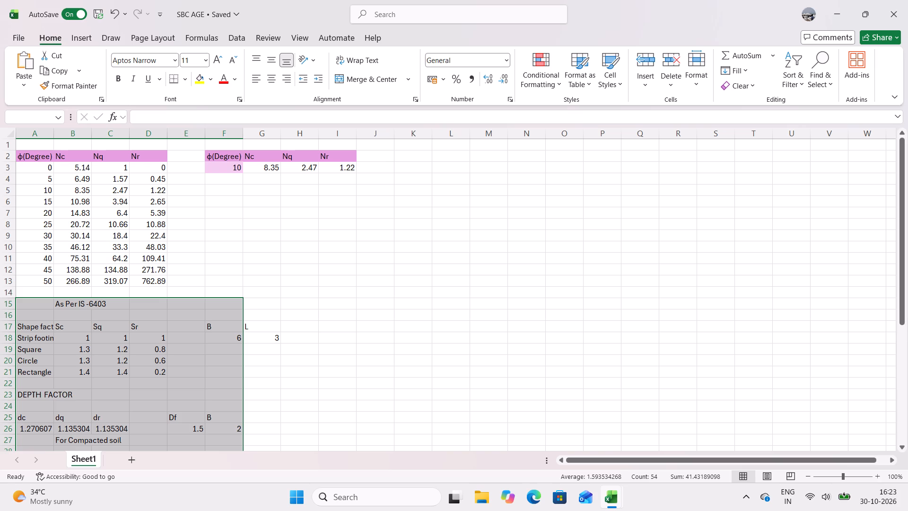
pyautogui.press('Delete')
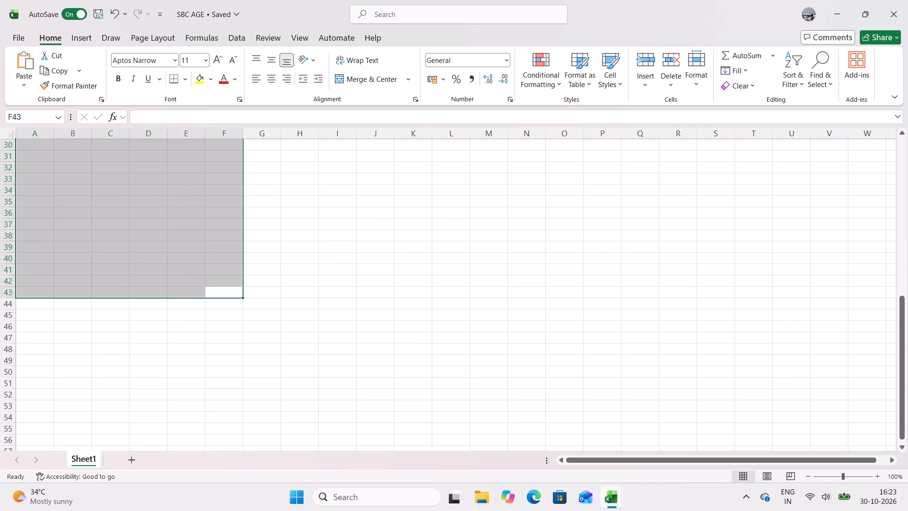
pyautogui.scroll(6, 385, 392)
pyautogui.click(345, 298)
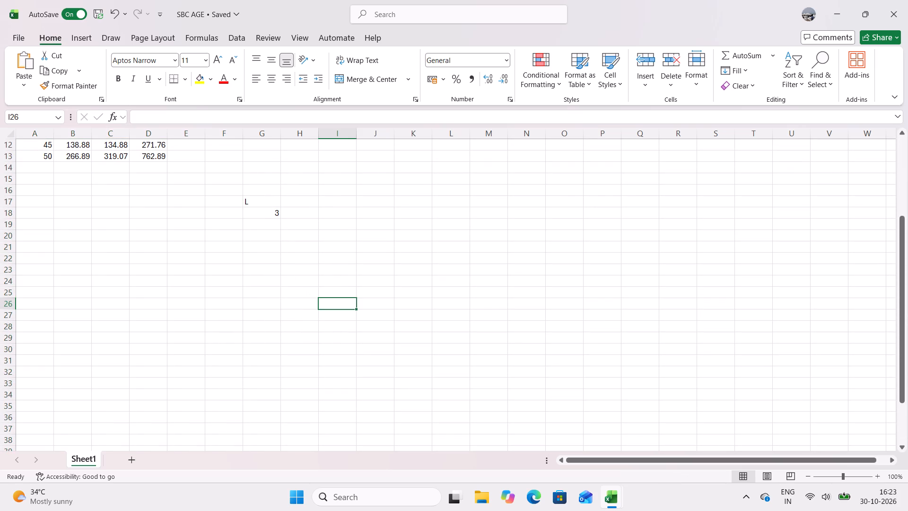
pyautogui.scroll(-1, 274, 265)
pyautogui.scroll(7, 280, 265)
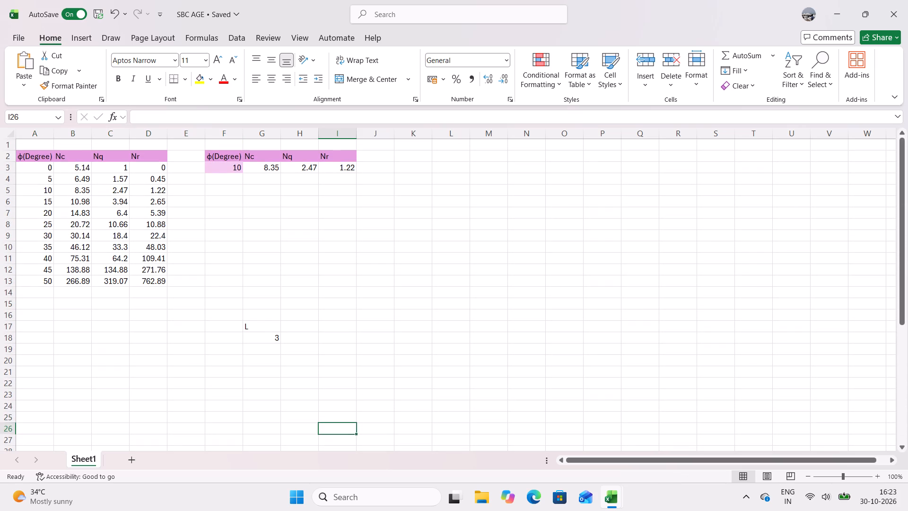
# Clear the leftover L label and its value 3 from F17:G19 in SBC AGE.
pyautogui.moveTo(237, 322); pyautogui.dragTo(269, 344)
pyautogui.press('Delete')
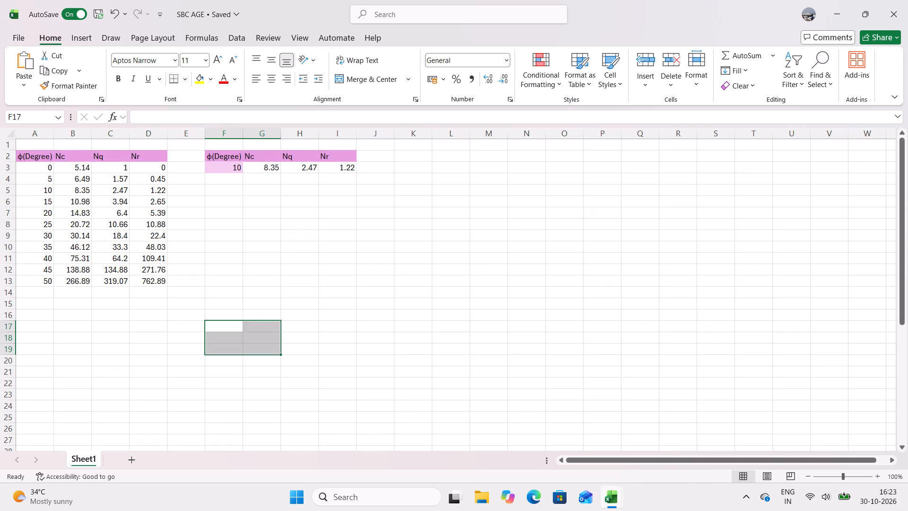
pyautogui.scroll(4, 336, 309)
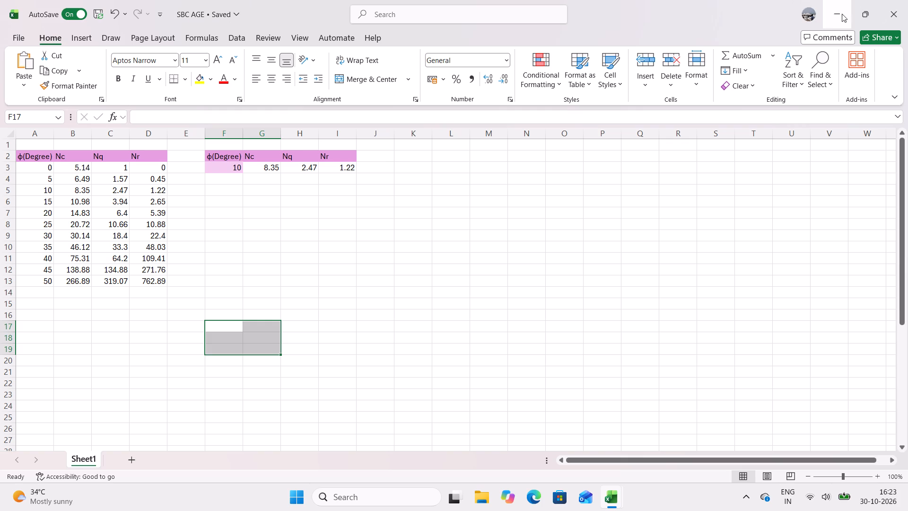
# Minimize the SBC AGE workbook and maximize the Bearing Capacity workbook.
pyautogui.click(832, 9)
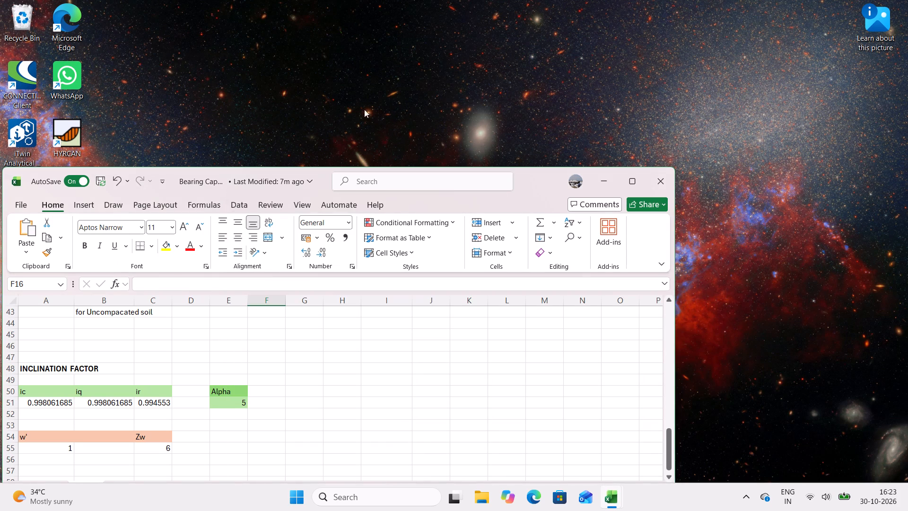
pyautogui.moveTo(526, 174); pyautogui.dragTo(604, 56)
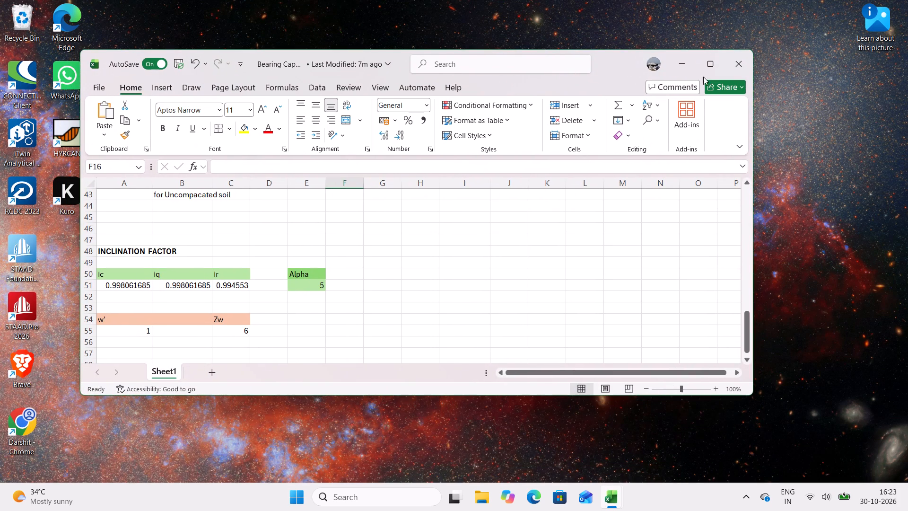
pyautogui.click(703, 65)
# Copy a sharing link to the Bearing Capacity workbook.
pyautogui.click(892, 38)
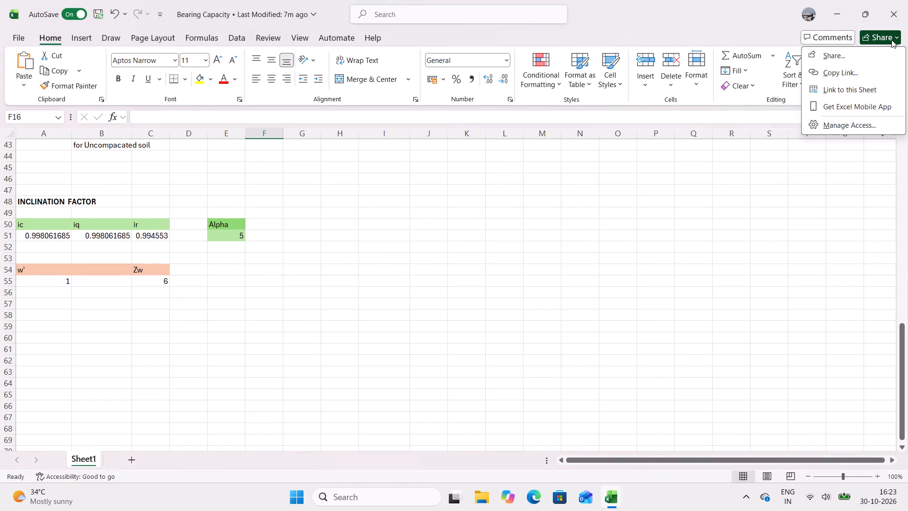
pyautogui.click(827, 72)
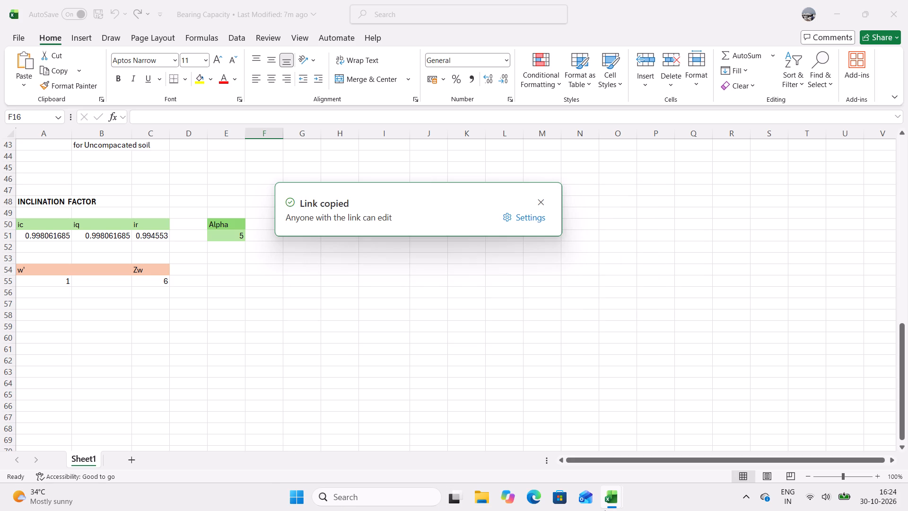
# Launch another application from the Windows desktop environment.
pyautogui.click(298, 505)
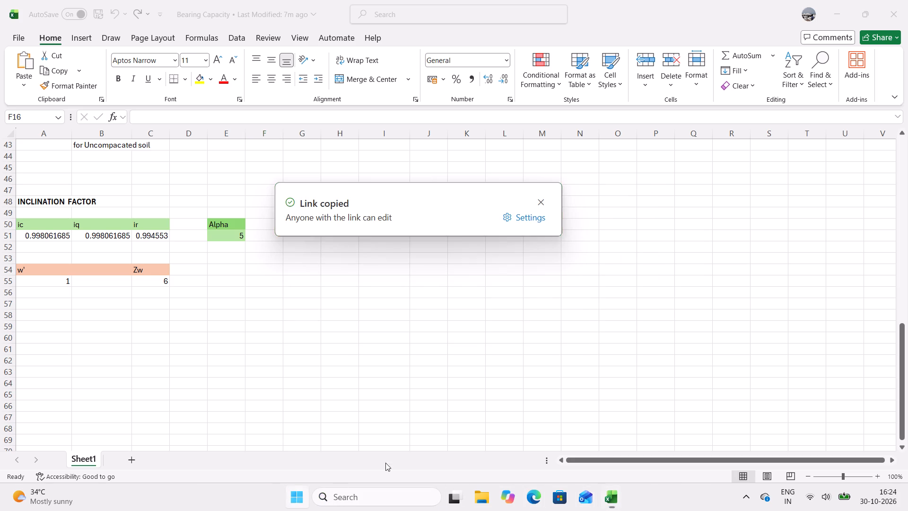
pyautogui.click(408, 375)
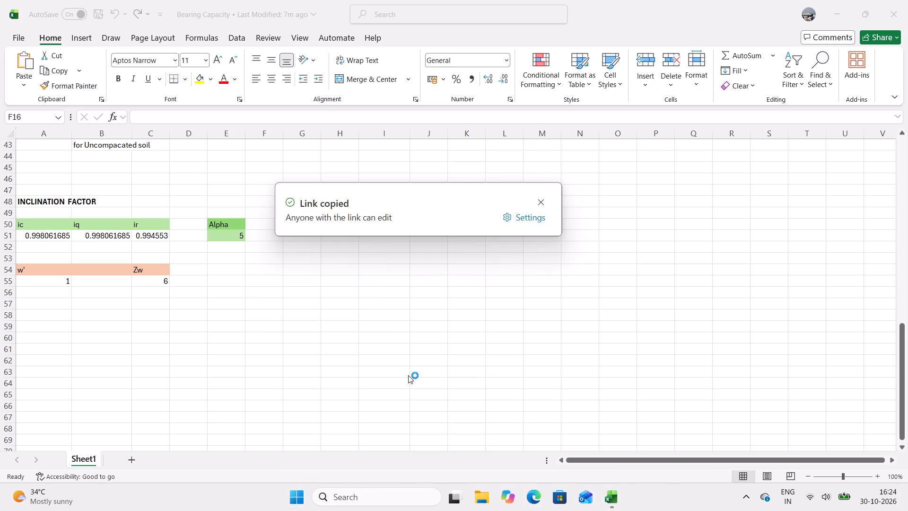
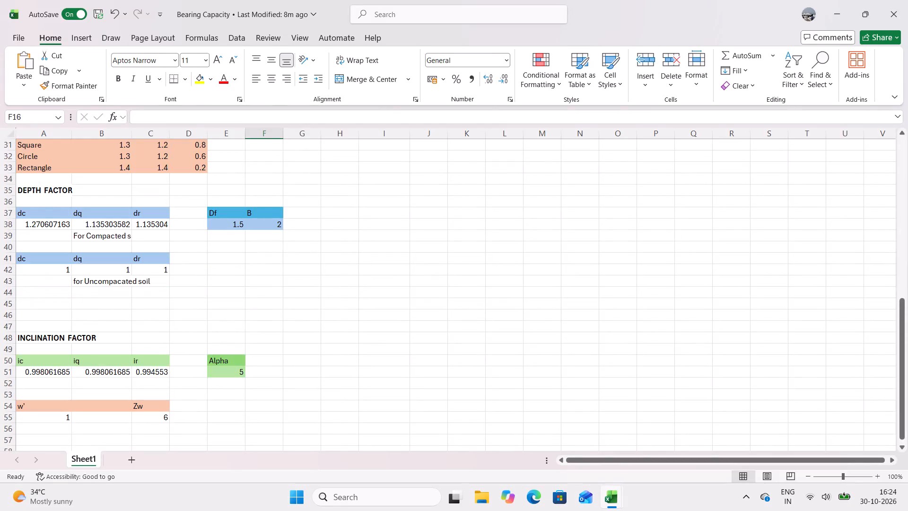
# Copy the shape factor table A29:D33 from the Bearing Capacity workbook.
pyautogui.scroll(7, 468, 275)
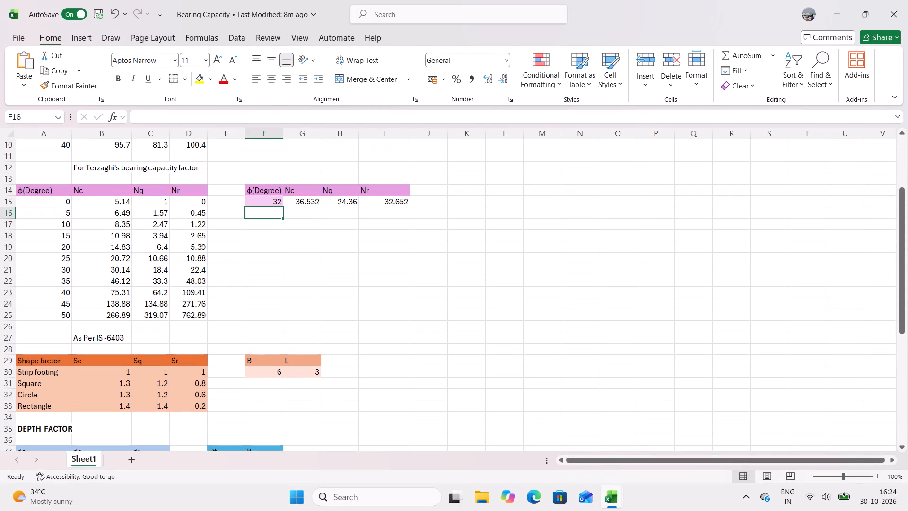
pyautogui.click(466, 353)
pyautogui.scroll(-2, 420, 330)
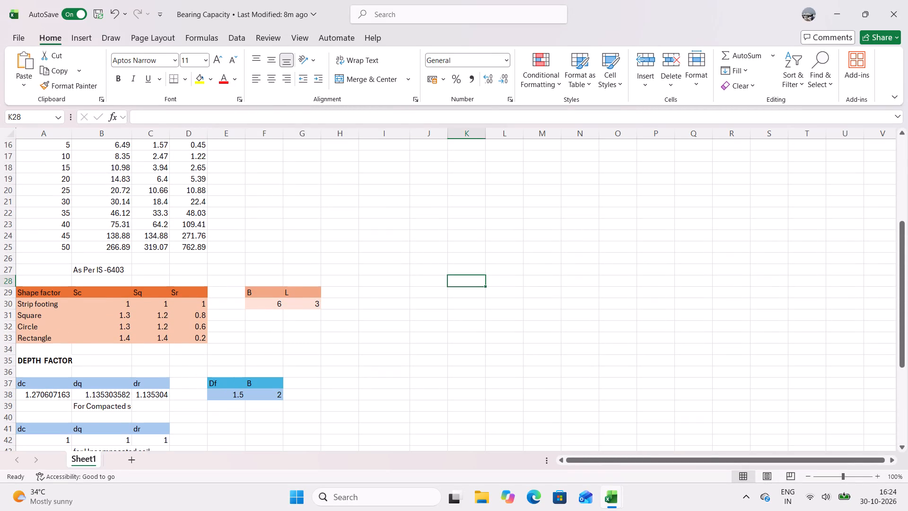
pyautogui.moveTo(22, 289); pyautogui.dragTo(191, 352)
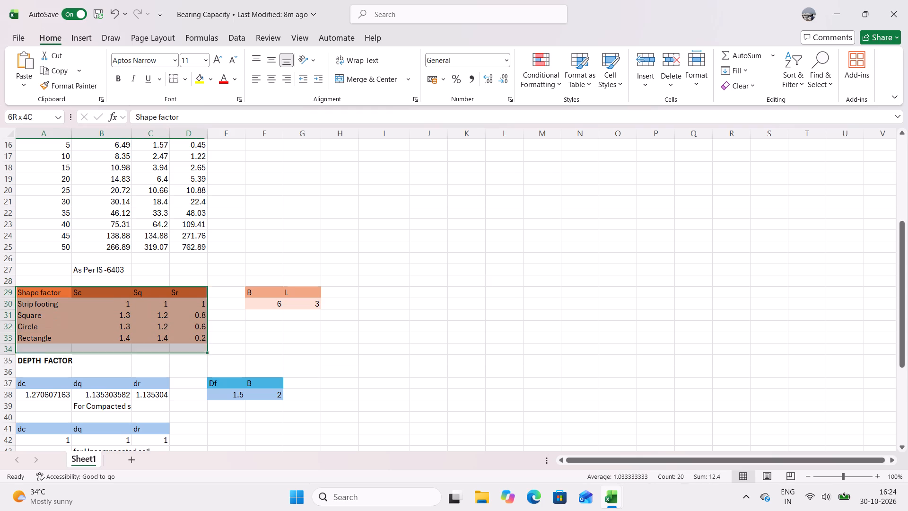
pyautogui.moveTo(191, 352); pyautogui.dragTo(195, 336)
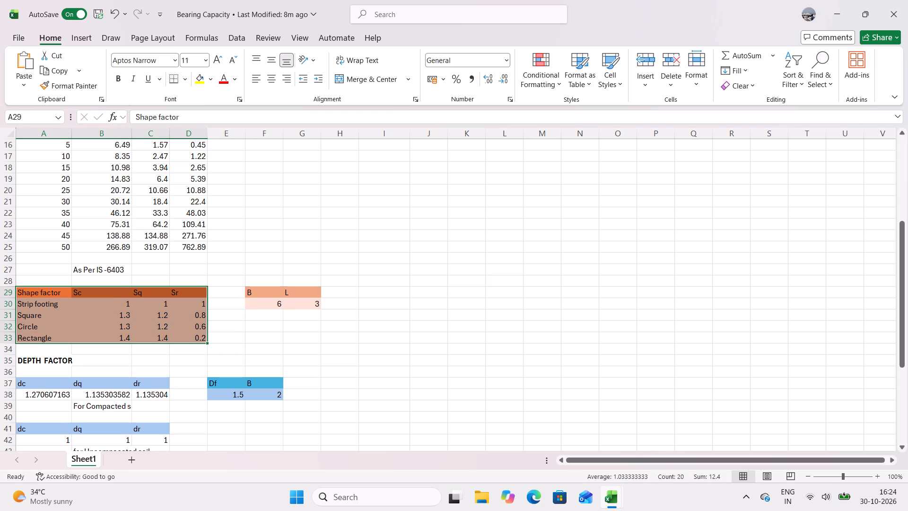
pyautogui.hotkey('ctrl', 'c')
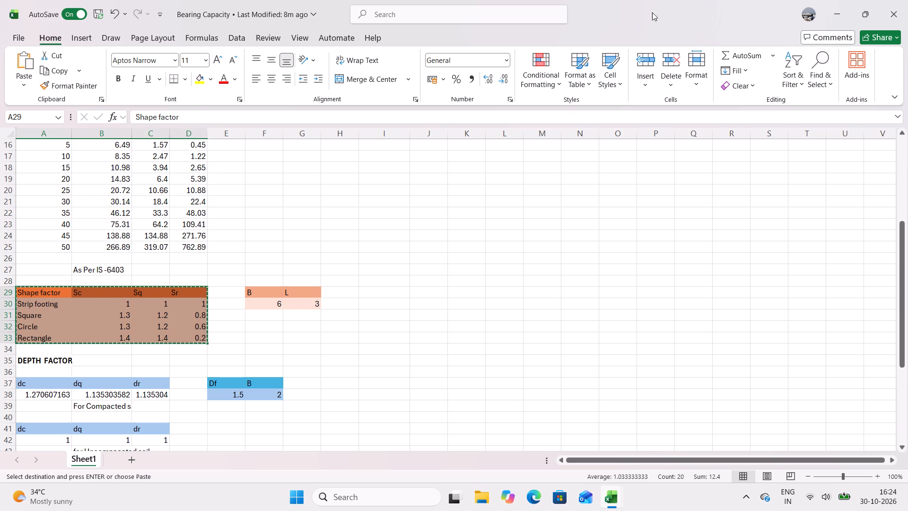
# Arrange the Bearing Capacity and SBC AGE workbooks side by side, each filling half of the screen.
pyautogui.click(863, 7)
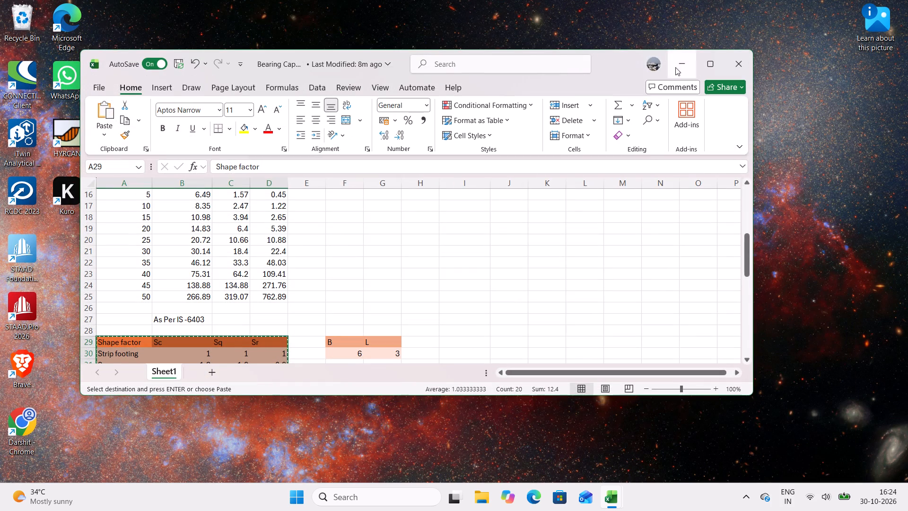
pyautogui.click(709, 67)
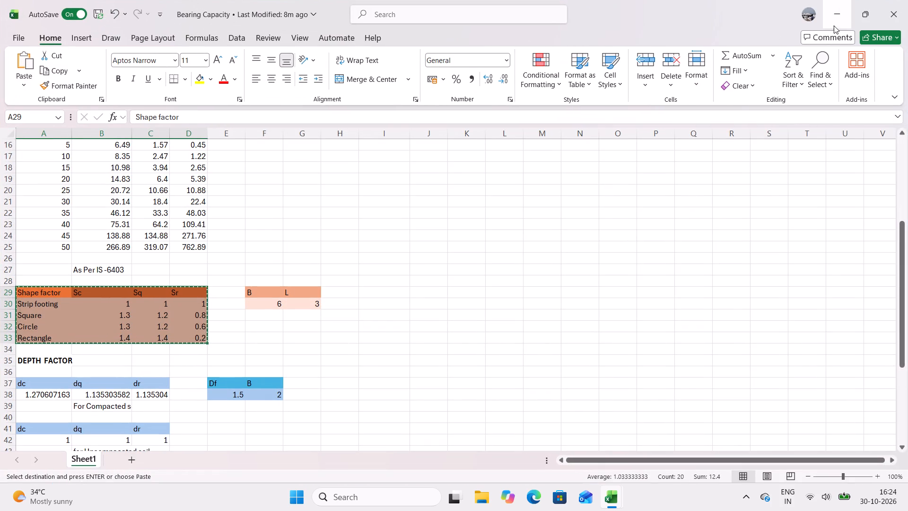
pyautogui.click(866, 13)
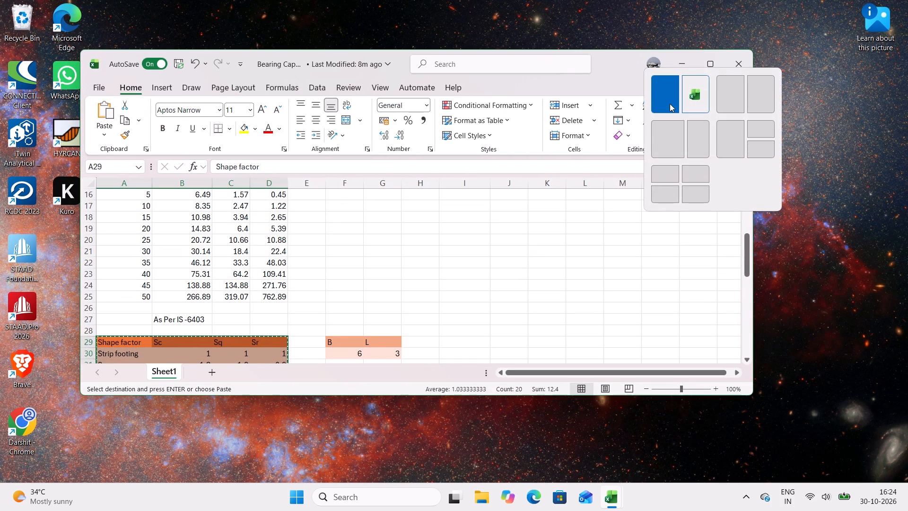
pyautogui.click(670, 104)
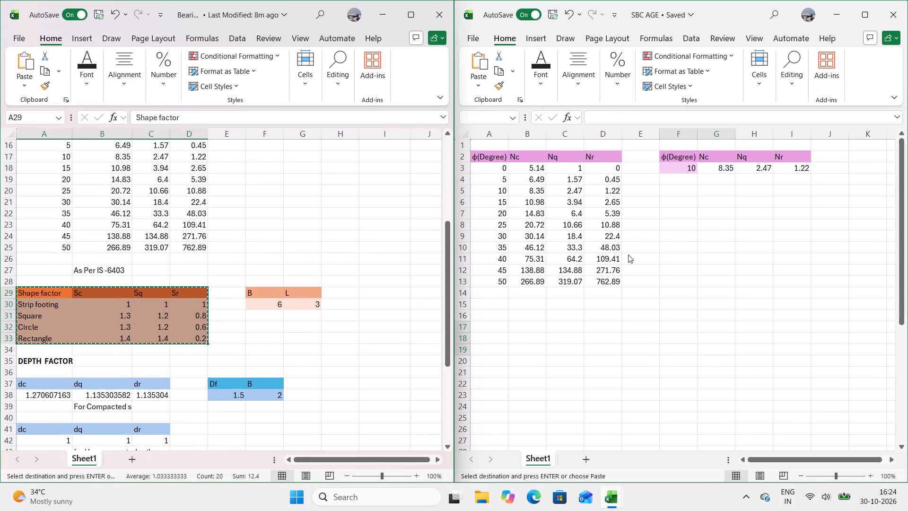
# Paste the copied shape factor table into SBC AGE starting at cell A16.
pyautogui.click(488, 320)
pyautogui.click(492, 319)
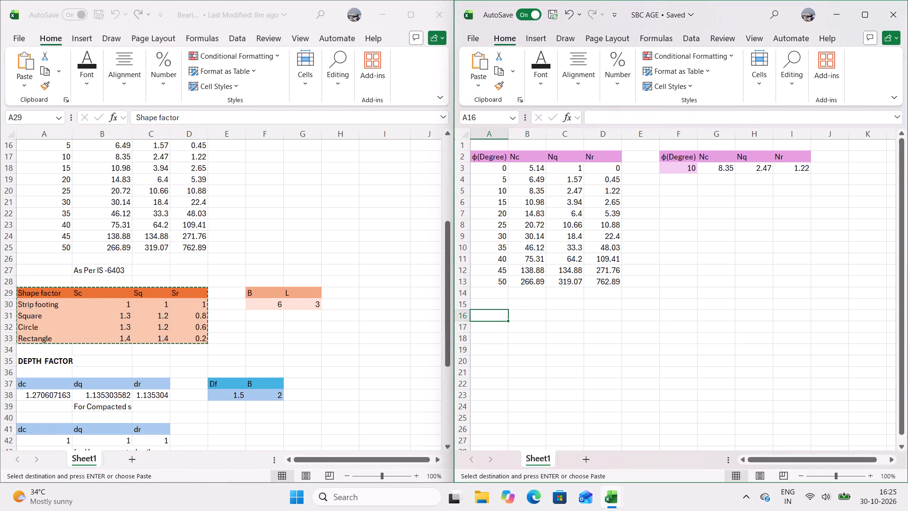
pyautogui.hotkey('ctrl', 'v')
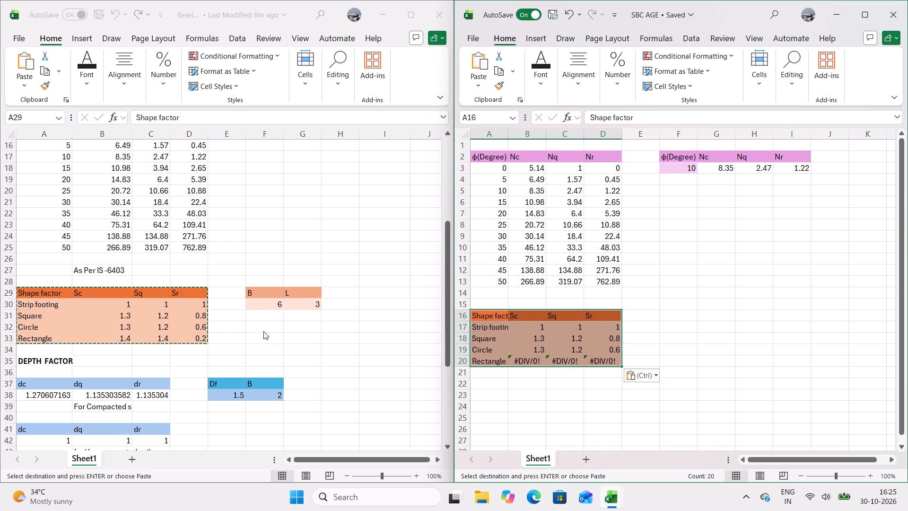
# Copy the B and L input table F29:G30 from Bearing Capacity to cell F16 of SBC AGE.
pyautogui.moveTo(259, 285); pyautogui.dragTo(302, 295)
pyautogui.click(265, 296)
pyautogui.moveTo(262, 294); pyautogui.dragTo(310, 303)
pyautogui.hotkey('ctrl', 'c')
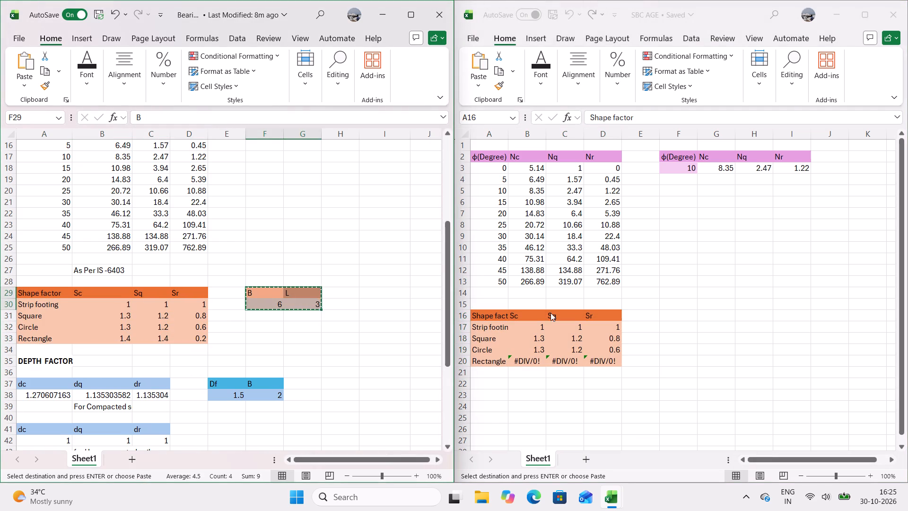
pyautogui.click(686, 316)
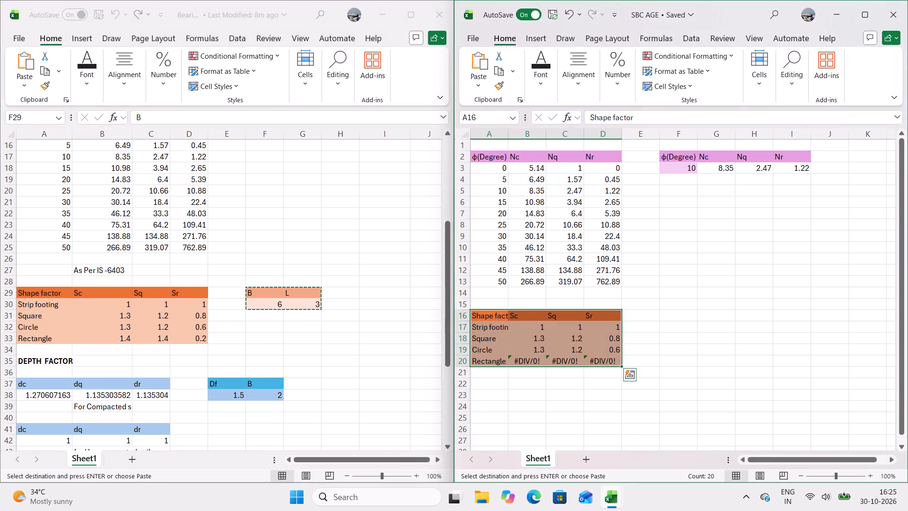
pyautogui.click(777, 265)
pyautogui.click(668, 317)
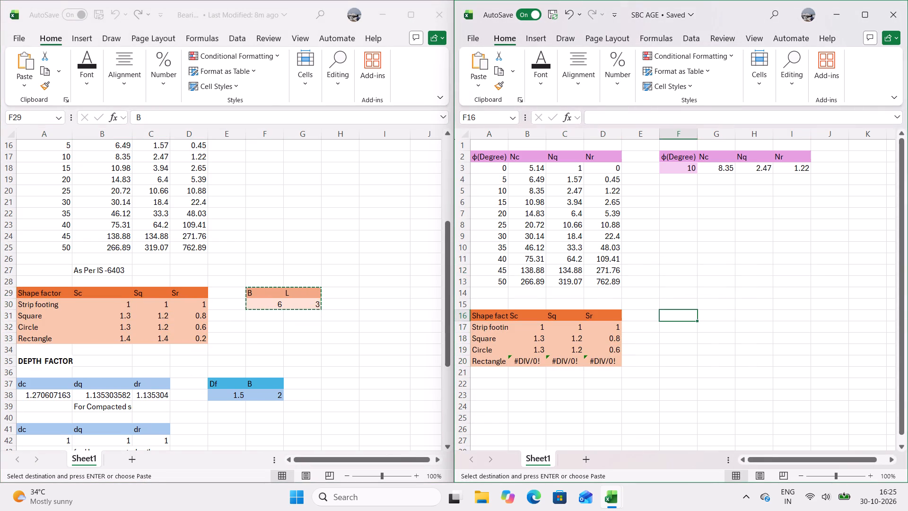
pyautogui.hotkey('ctrl', 'v')
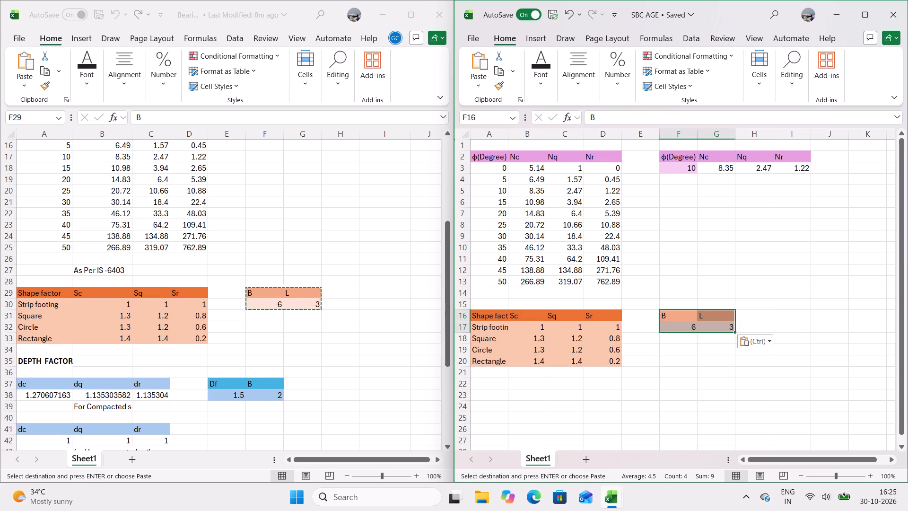
# Copy the DEPTH FACTOR block for compacted soil, A35:C39, from Bearing Capacity to cell A23 of SBC AGE.
pyautogui.scroll(-2, 664, 368)
pyautogui.scroll(-3, 298, 332)
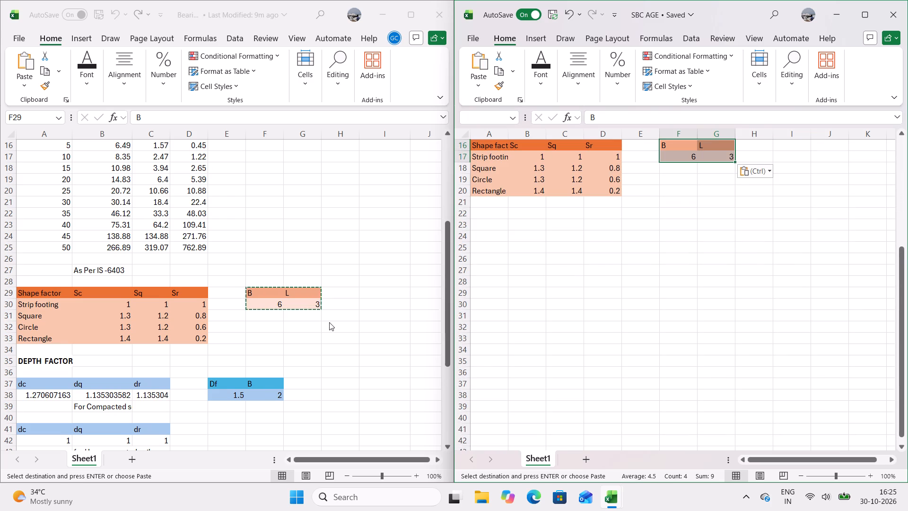
pyautogui.click(330, 322)
pyautogui.scroll(-2, 354, 313)
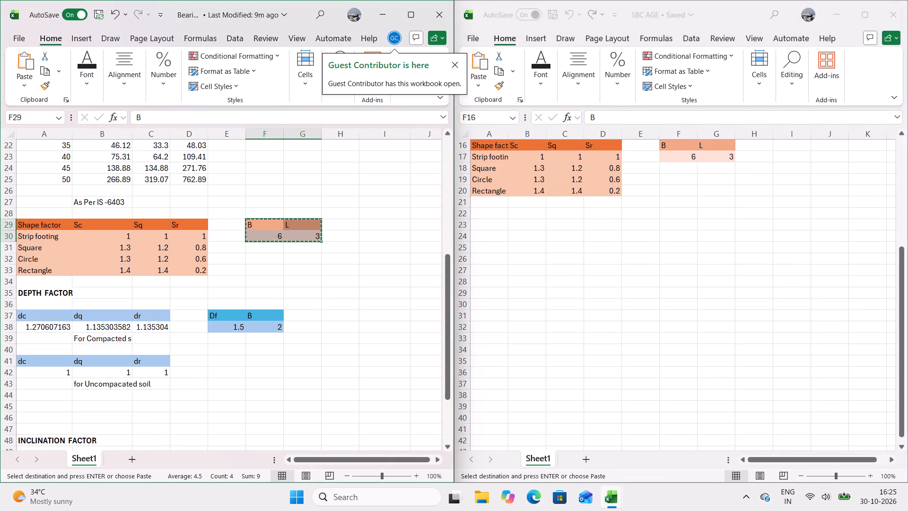
pyautogui.moveTo(32, 290); pyautogui.dragTo(118, 314)
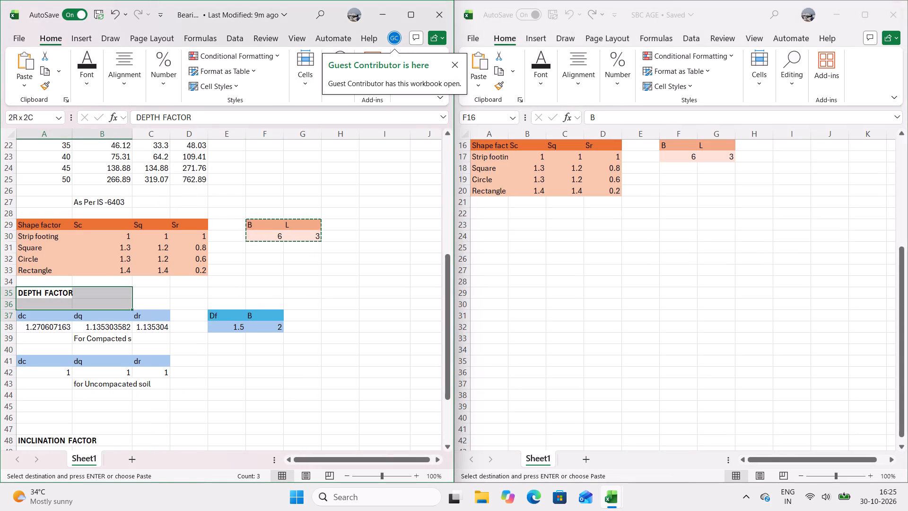
pyautogui.moveTo(118, 314); pyautogui.dragTo(138, 335)
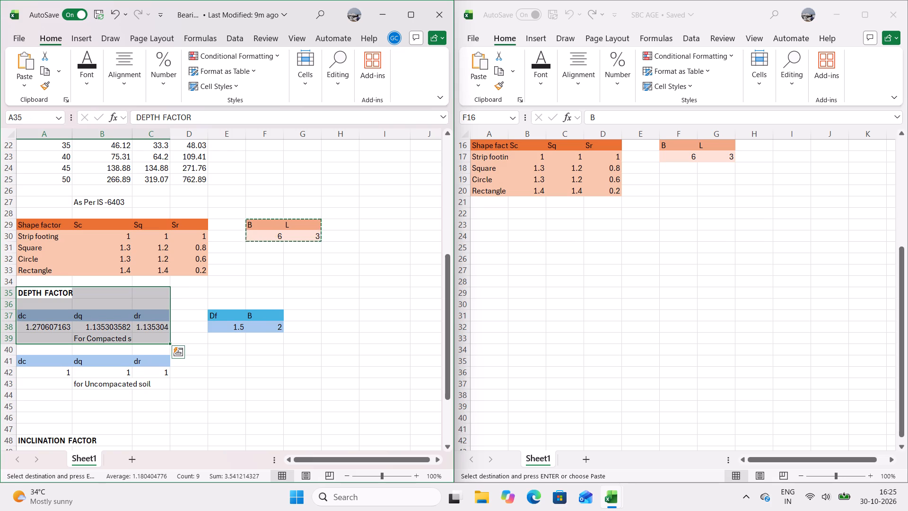
pyautogui.hotkey('ctrl', 'c')
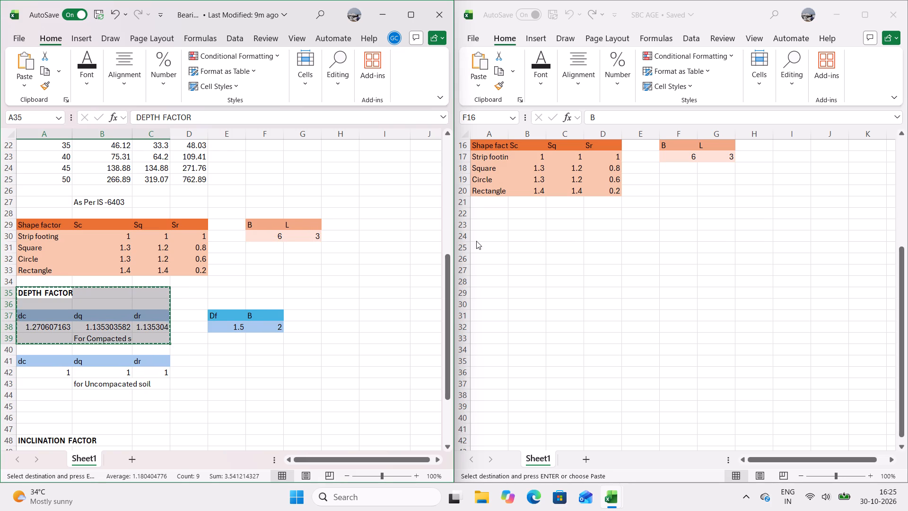
pyautogui.click(486, 229)
pyautogui.click(483, 227)
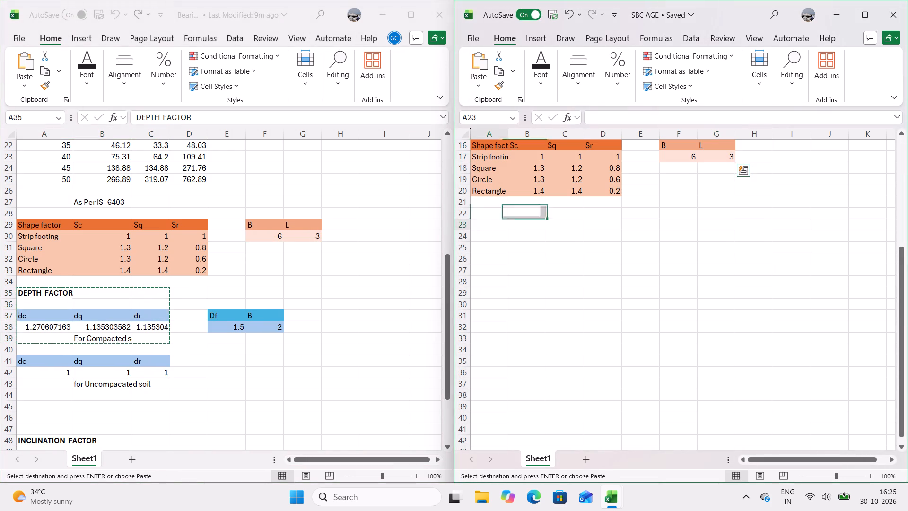
pyautogui.hotkey('ctrl', 'v')
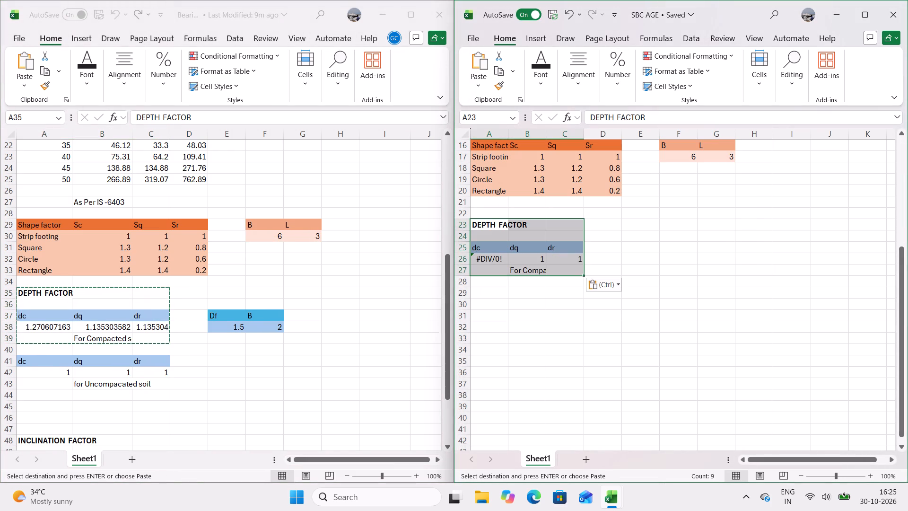
# Copy the Df and B input table E37:F38 from Bearing Capacity to cell E25 of SBC AGE.
pyautogui.click(219, 309)
pyautogui.moveTo(218, 315); pyautogui.dragTo(243, 322)
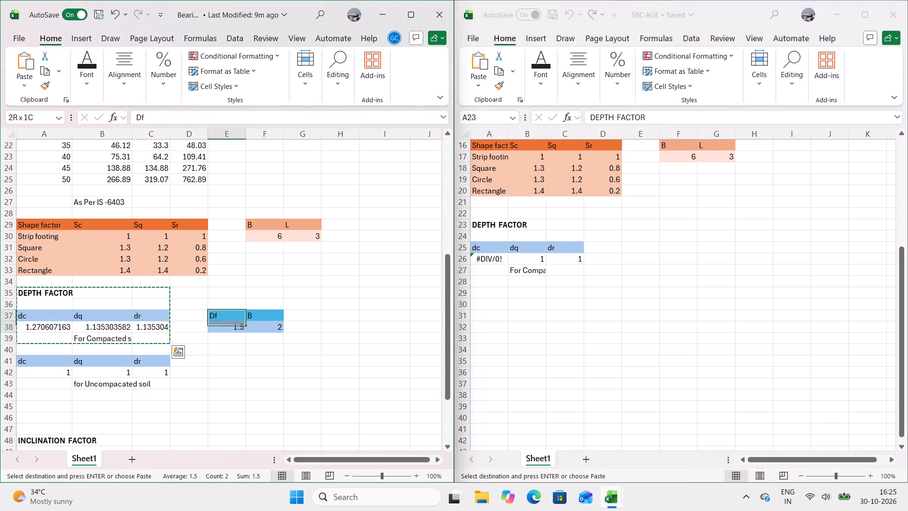
pyautogui.moveTo(243, 322); pyautogui.dragTo(261, 325)
pyautogui.hotkey('ctrl', 'c')
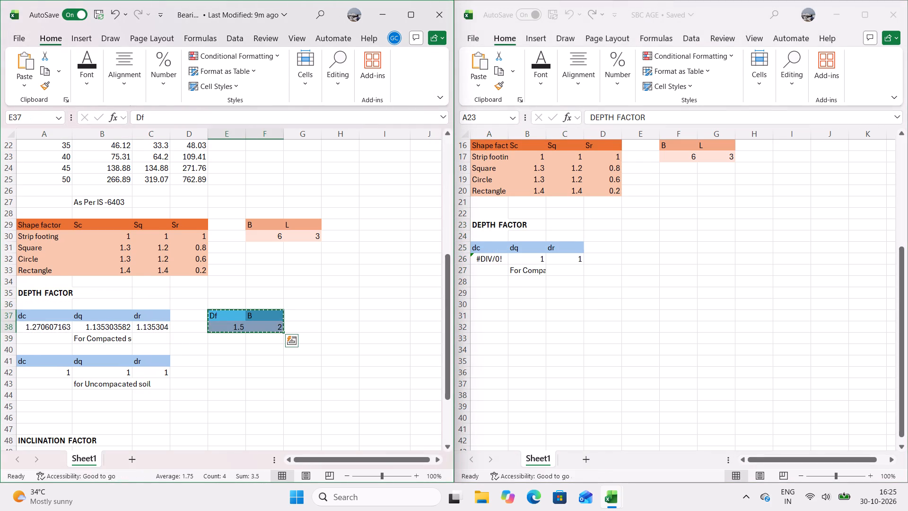
pyautogui.click(649, 234)
pyautogui.click(648, 233)
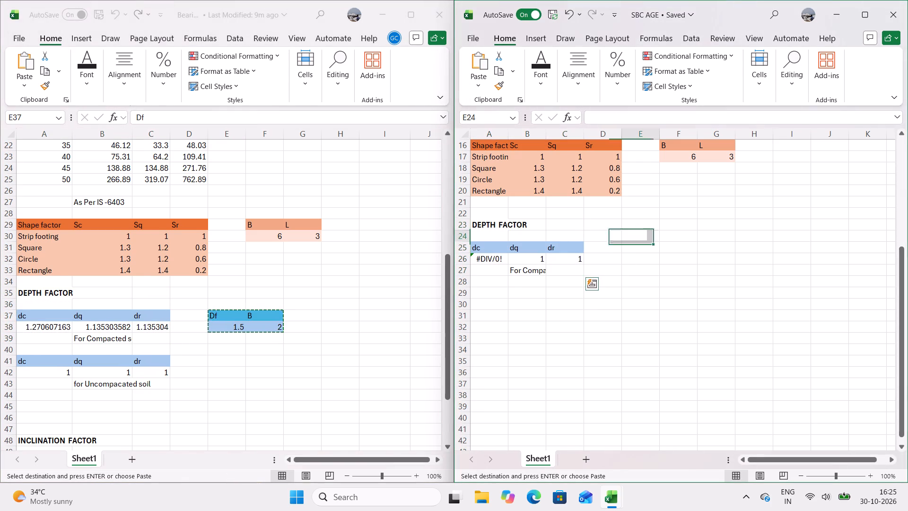
pyautogui.click(640, 250)
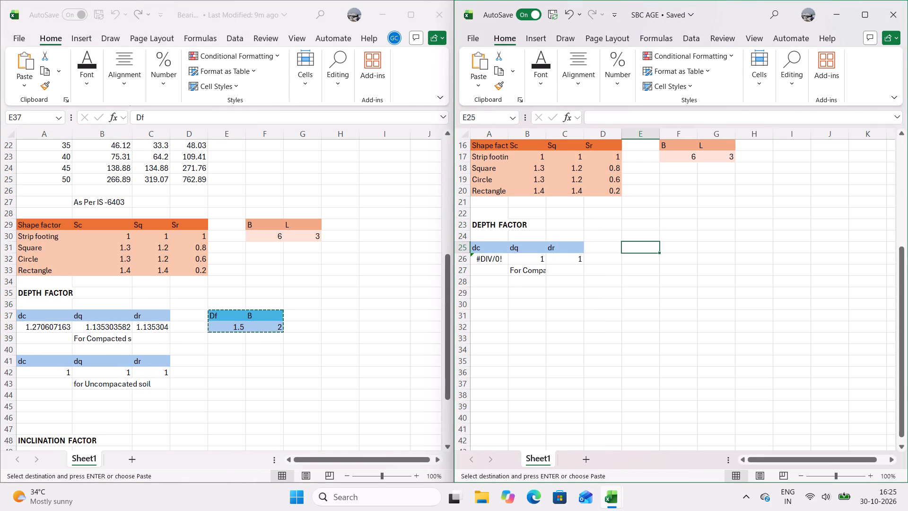
pyautogui.hotkey('ctrl', 'v')
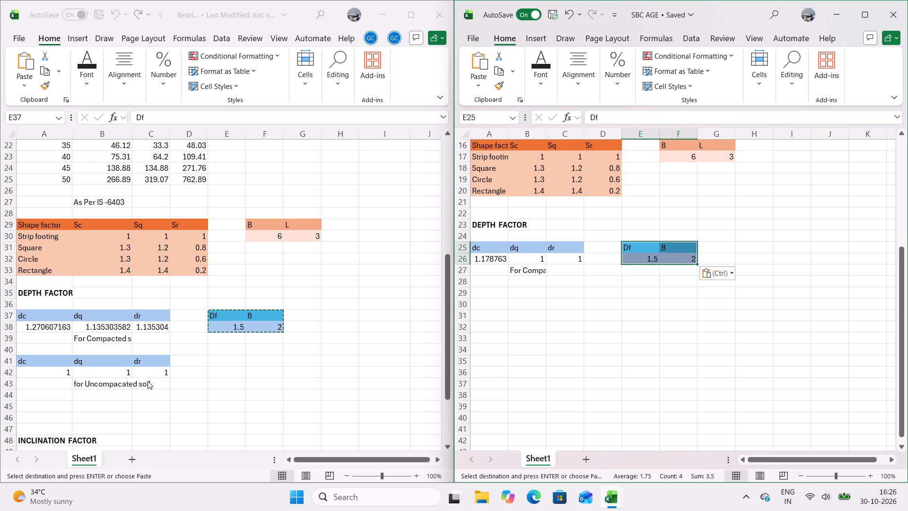
# Set the φ(Degree) input in cell F15 of Bearing Capacity to 10, matching the φ input in SBC AGE.
pyautogui.scroll(5, 579, 334)
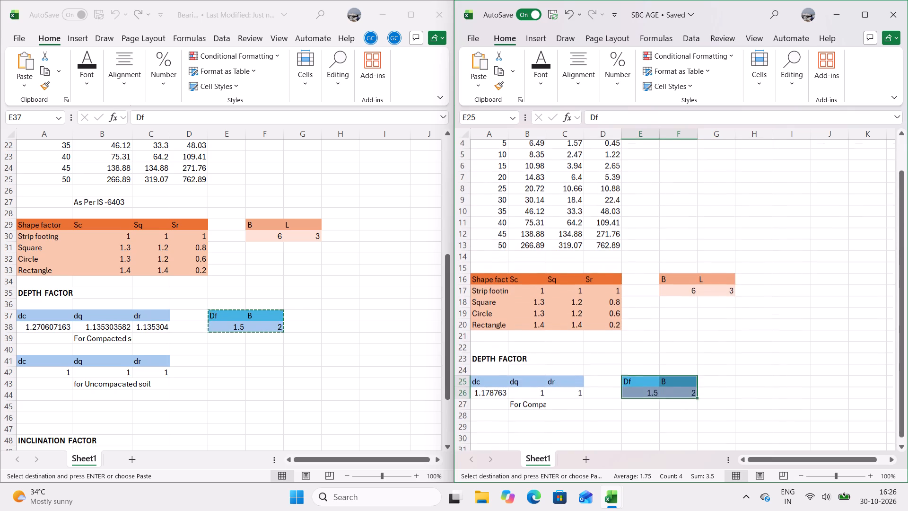
pyautogui.scroll(2, 581, 334)
pyautogui.scroll(4, 217, 314)
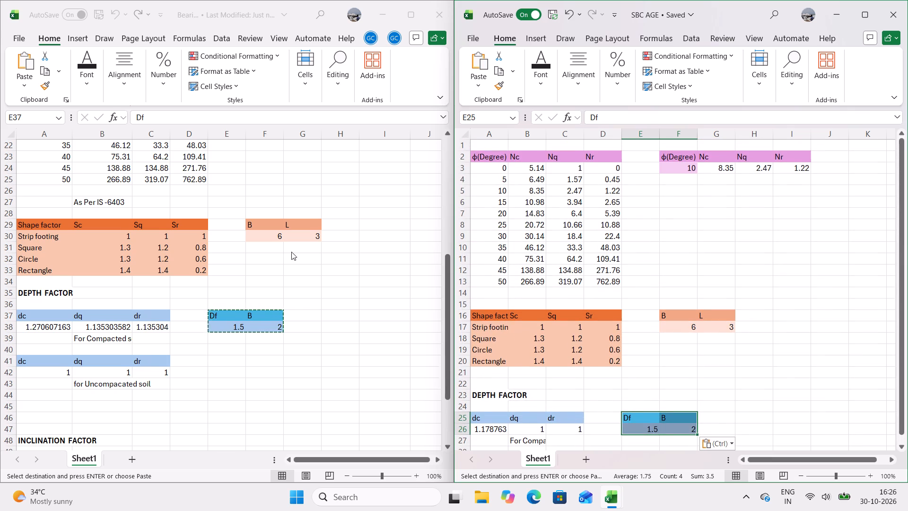
pyautogui.click(291, 252)
pyautogui.scroll(6, 283, 259)
pyautogui.scroll(-2, 283, 259)
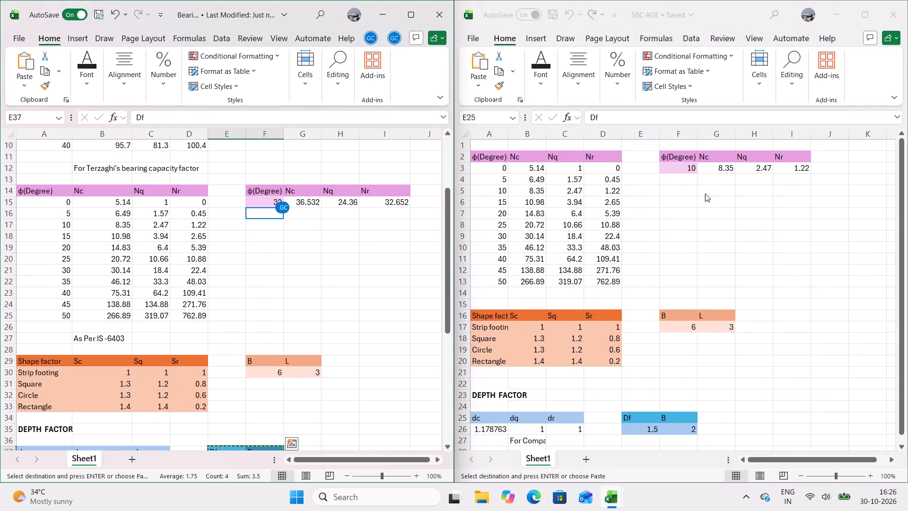
pyautogui.click(270, 206)
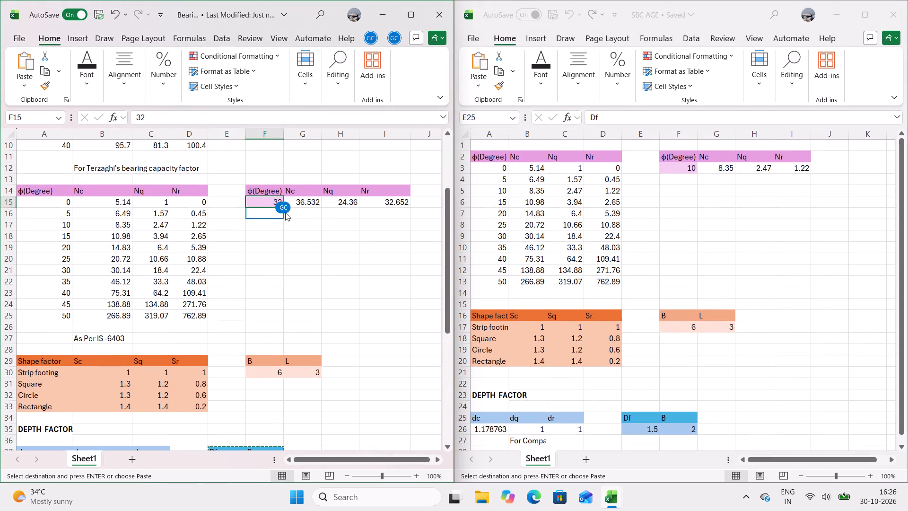
pyautogui.write('10')
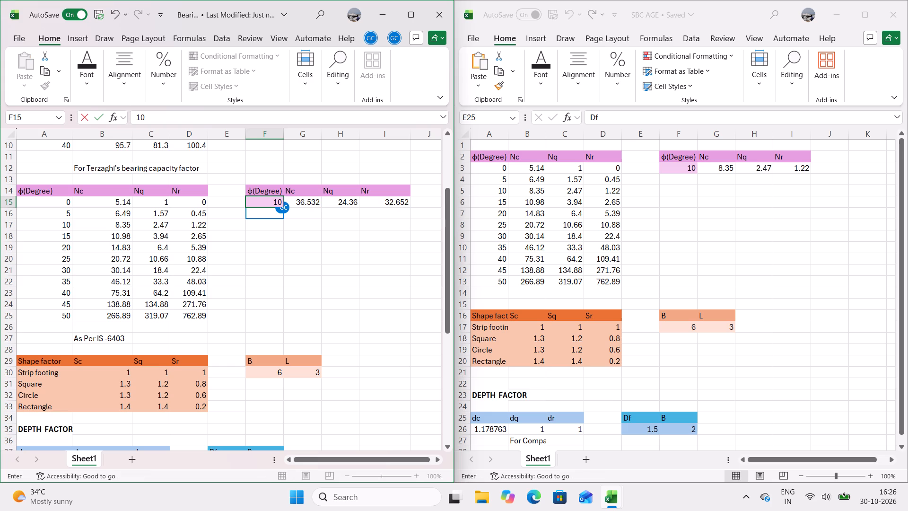
pyautogui.press('Return')
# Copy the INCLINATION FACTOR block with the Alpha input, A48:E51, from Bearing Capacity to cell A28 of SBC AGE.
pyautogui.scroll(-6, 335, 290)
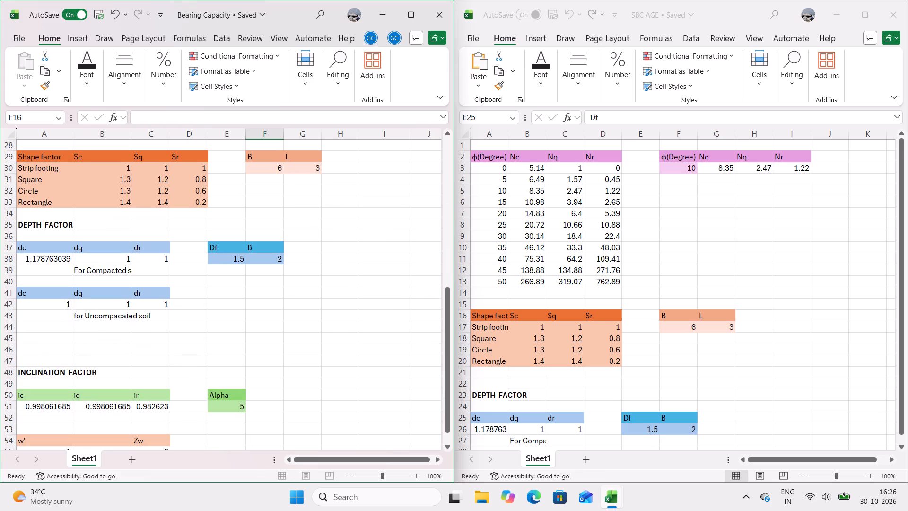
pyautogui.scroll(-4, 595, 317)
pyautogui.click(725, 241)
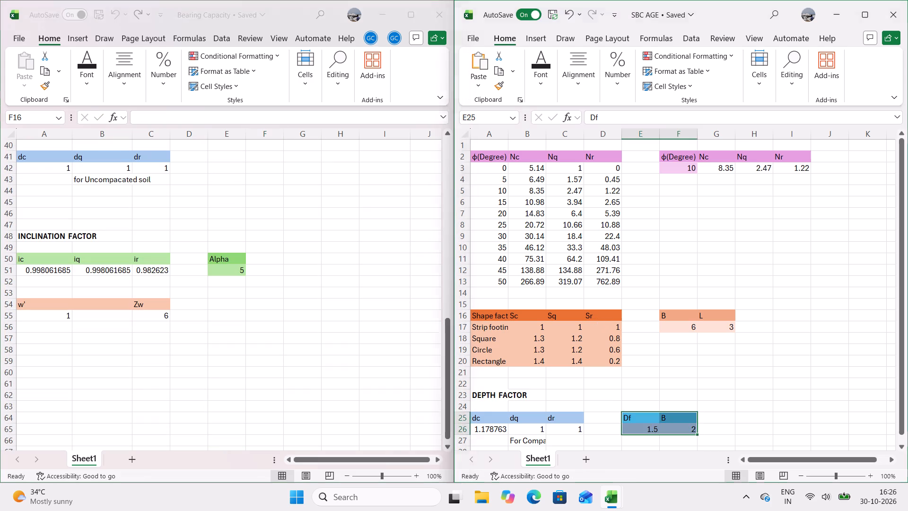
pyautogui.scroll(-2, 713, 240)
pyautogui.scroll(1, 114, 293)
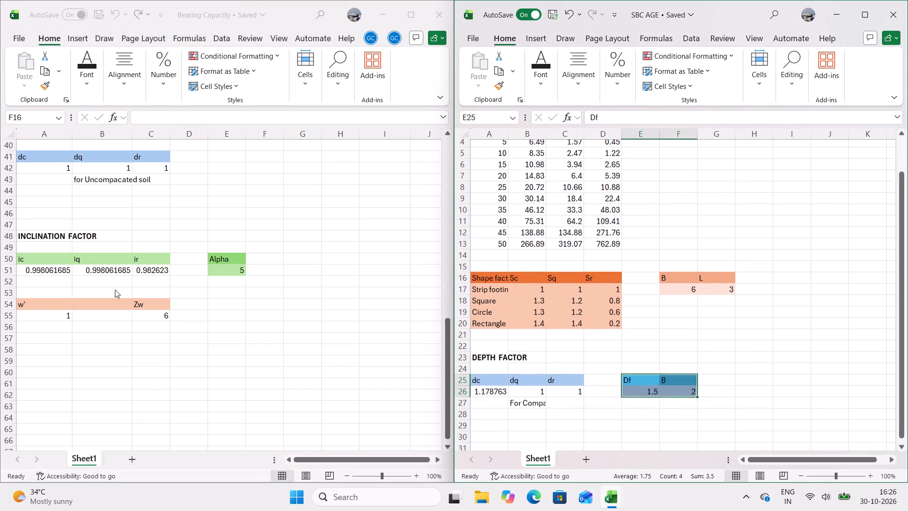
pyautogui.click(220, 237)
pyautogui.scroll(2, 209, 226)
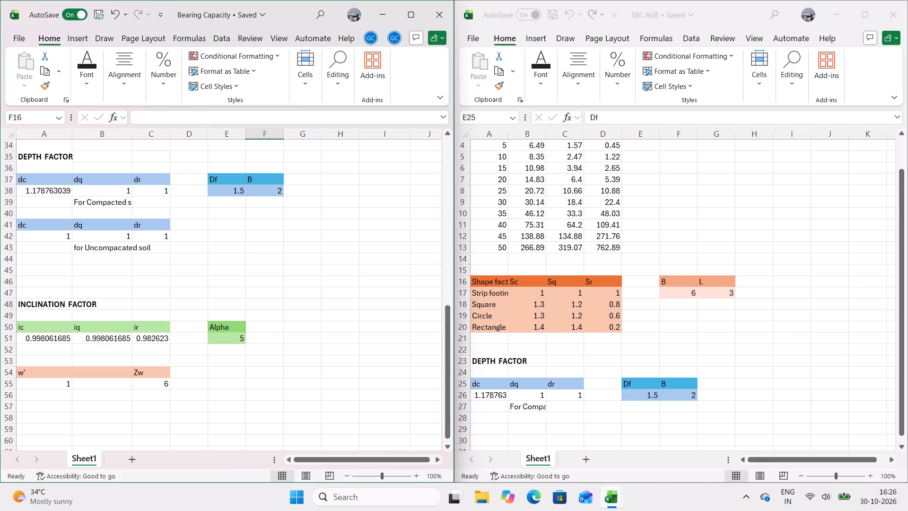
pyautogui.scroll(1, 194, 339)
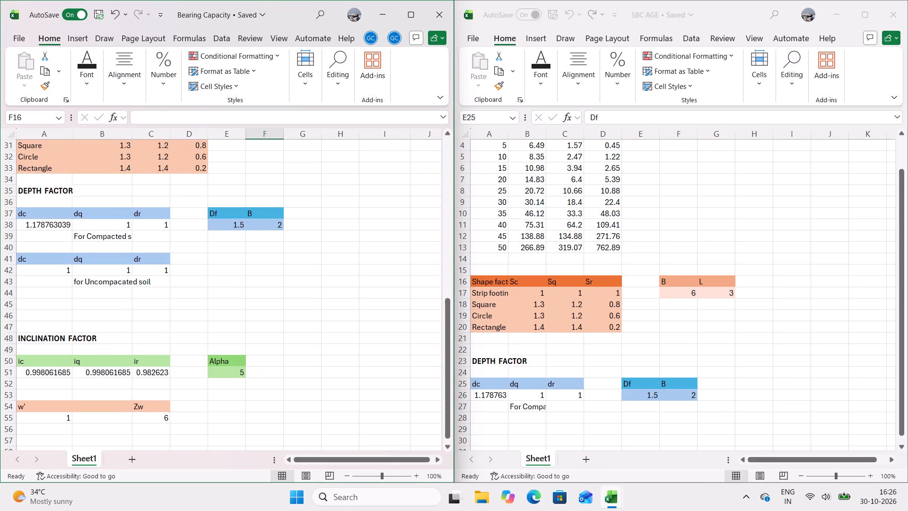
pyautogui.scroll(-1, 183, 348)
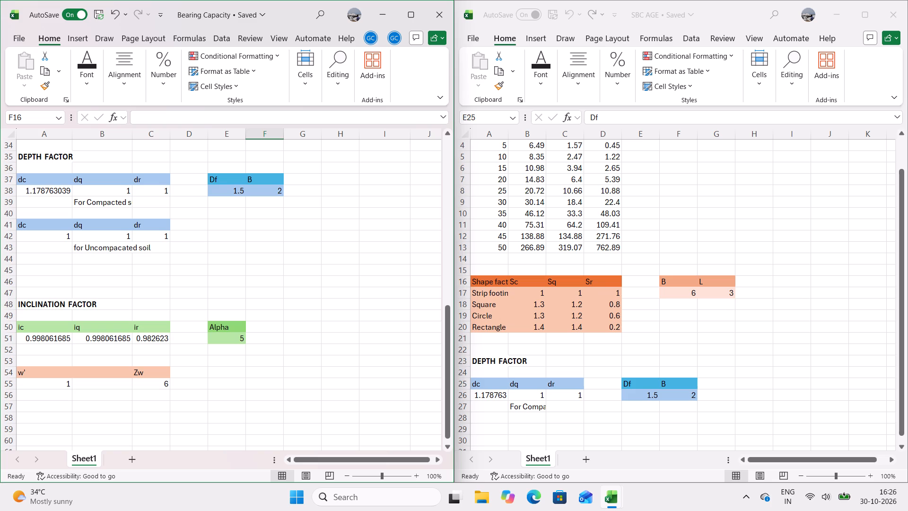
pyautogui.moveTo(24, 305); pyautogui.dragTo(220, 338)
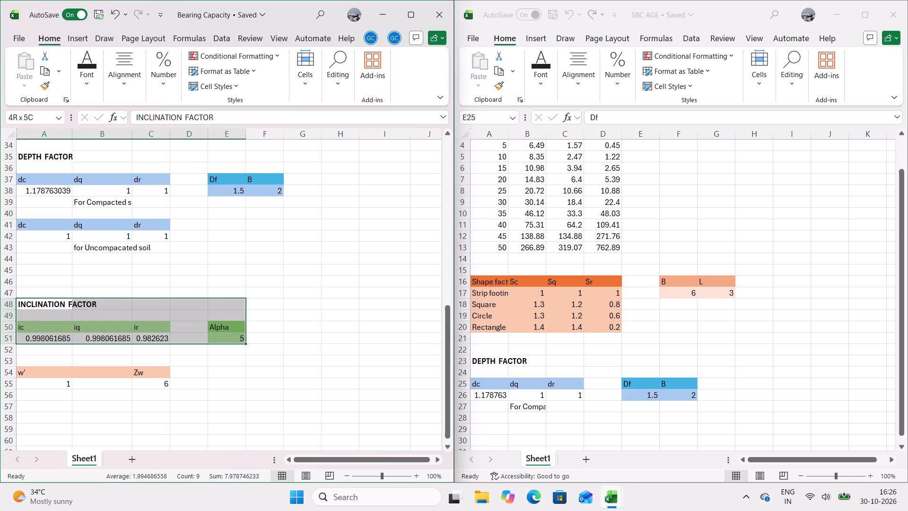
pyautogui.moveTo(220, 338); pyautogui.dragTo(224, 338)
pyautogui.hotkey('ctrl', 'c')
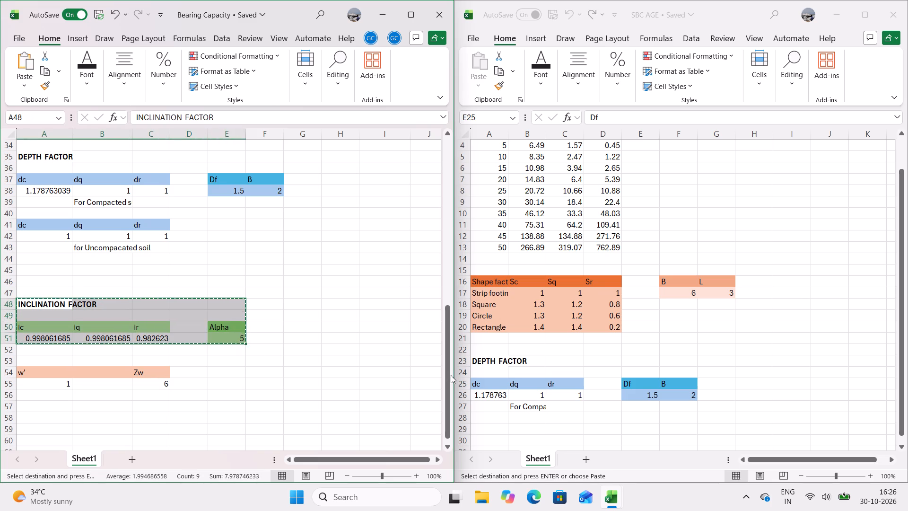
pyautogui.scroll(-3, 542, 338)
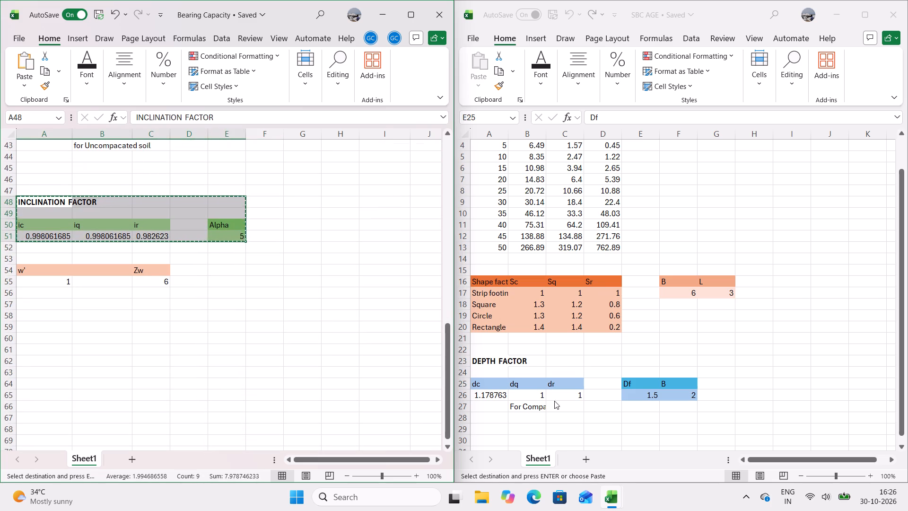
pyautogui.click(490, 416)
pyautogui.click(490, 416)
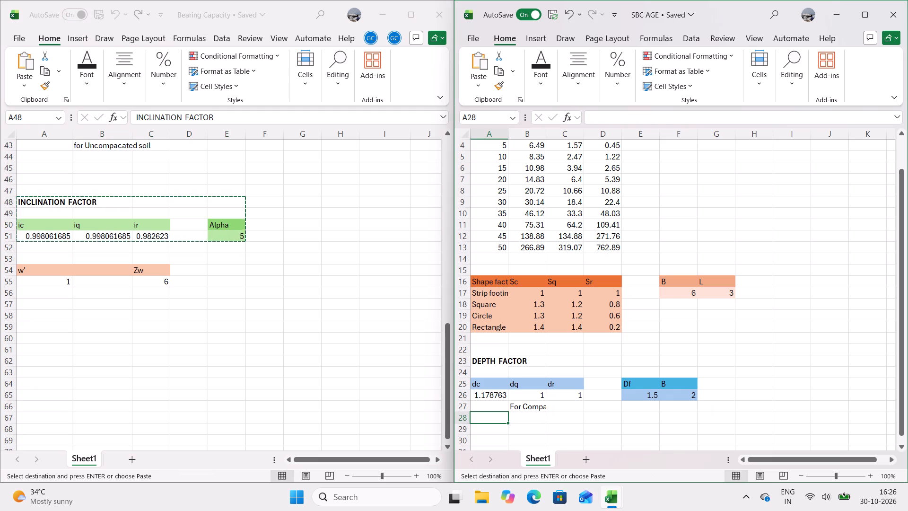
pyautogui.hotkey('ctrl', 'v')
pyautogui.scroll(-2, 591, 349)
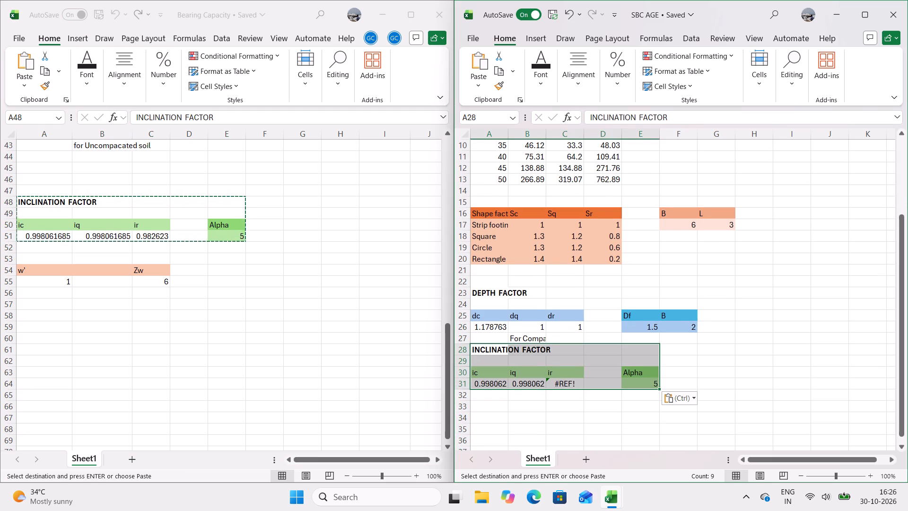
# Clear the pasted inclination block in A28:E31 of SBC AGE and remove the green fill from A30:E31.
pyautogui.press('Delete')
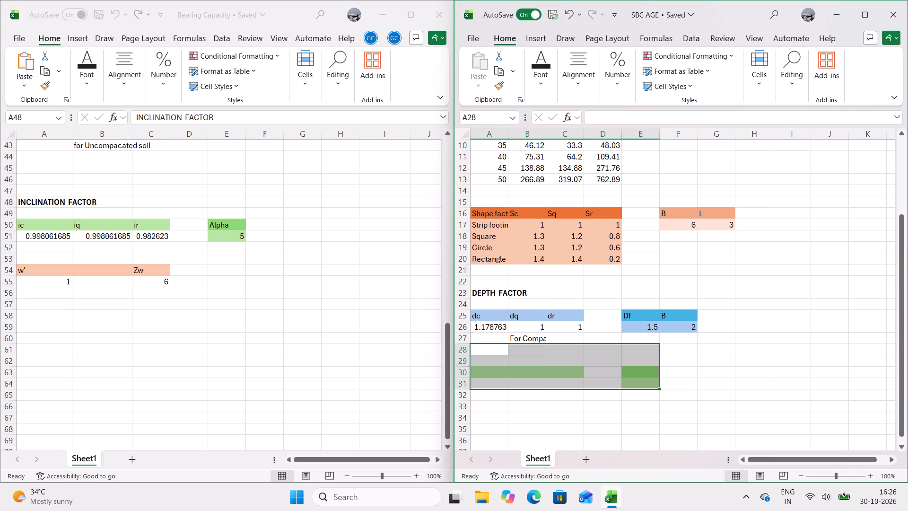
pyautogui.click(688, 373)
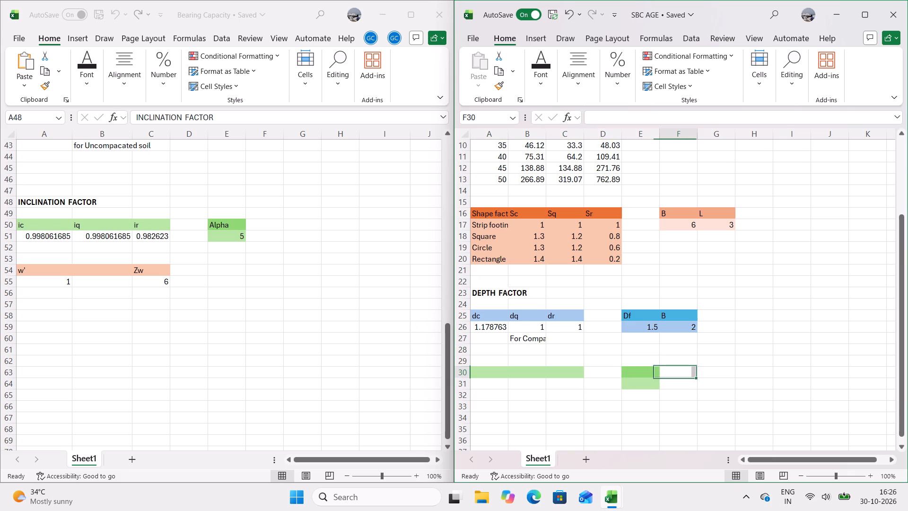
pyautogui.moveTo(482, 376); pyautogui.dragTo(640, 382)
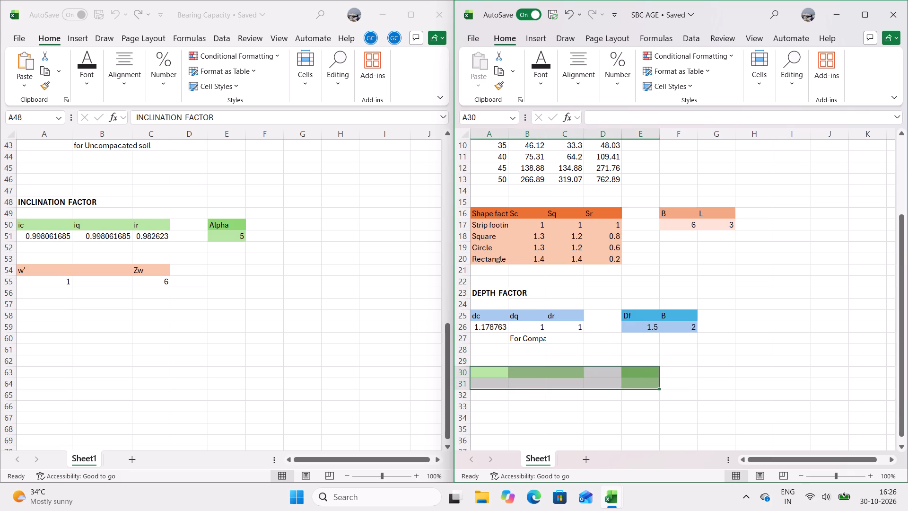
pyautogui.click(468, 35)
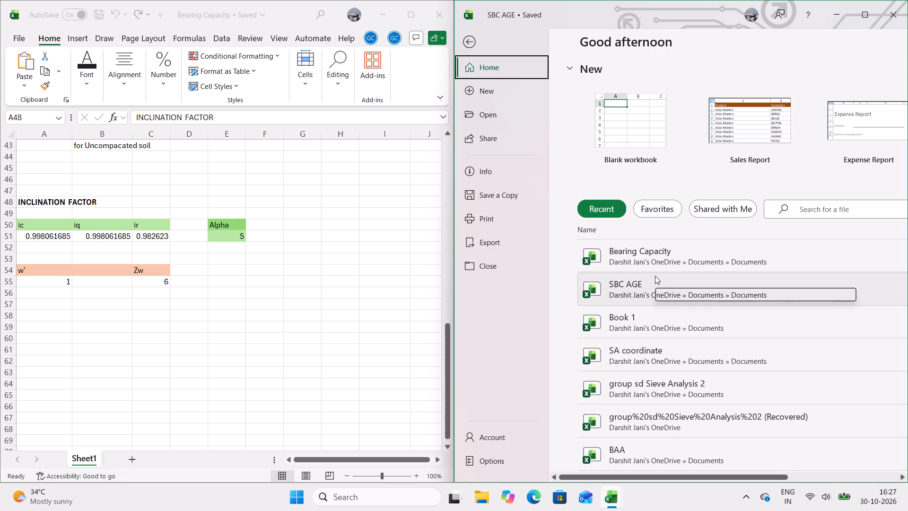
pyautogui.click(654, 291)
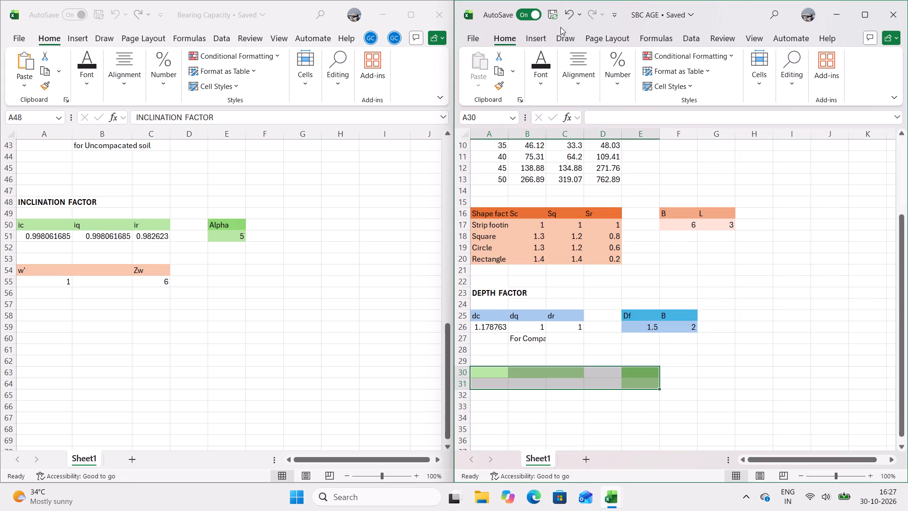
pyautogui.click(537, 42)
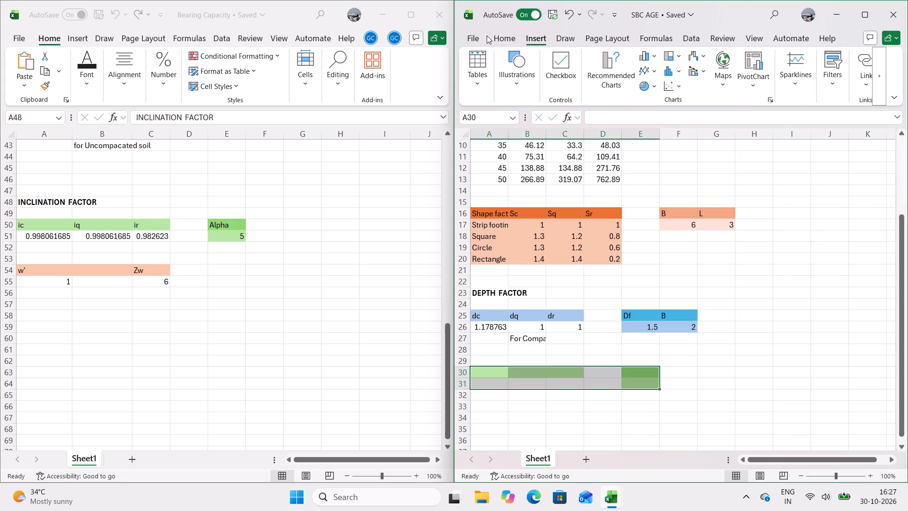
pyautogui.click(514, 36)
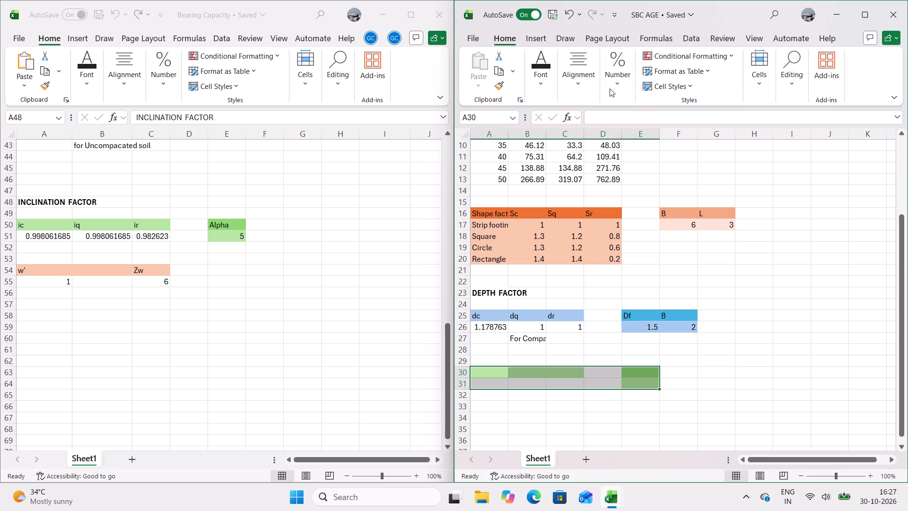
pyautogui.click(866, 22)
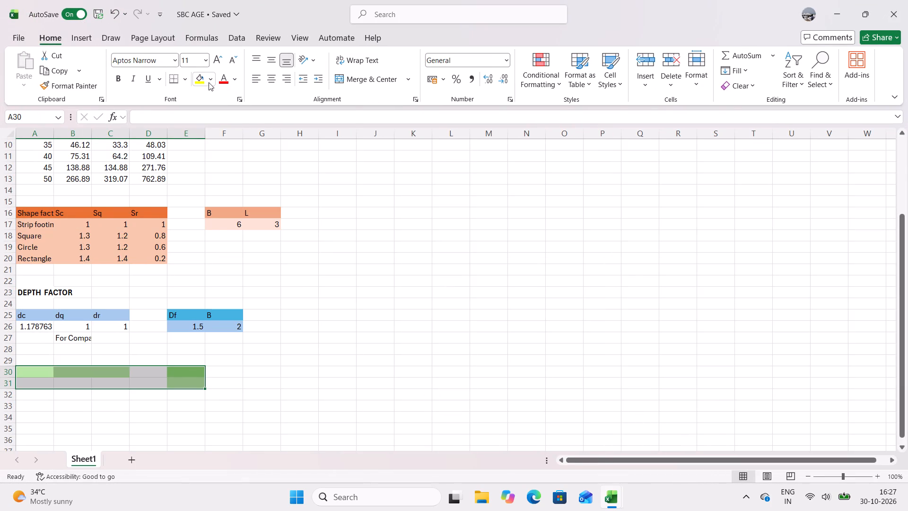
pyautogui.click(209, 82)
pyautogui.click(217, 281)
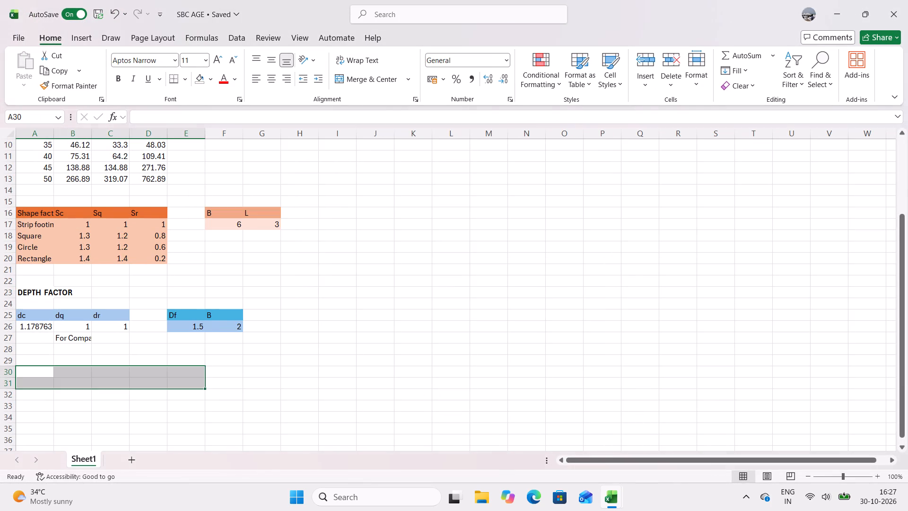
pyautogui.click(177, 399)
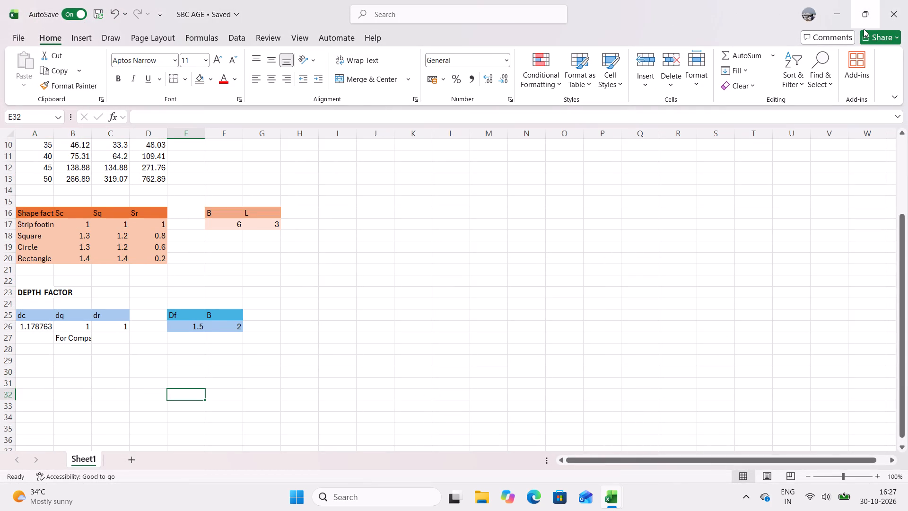
# Restore the SBC AGE window and tile it side by side with the Bearing Capacity workbook.
pyautogui.click(864, 17)
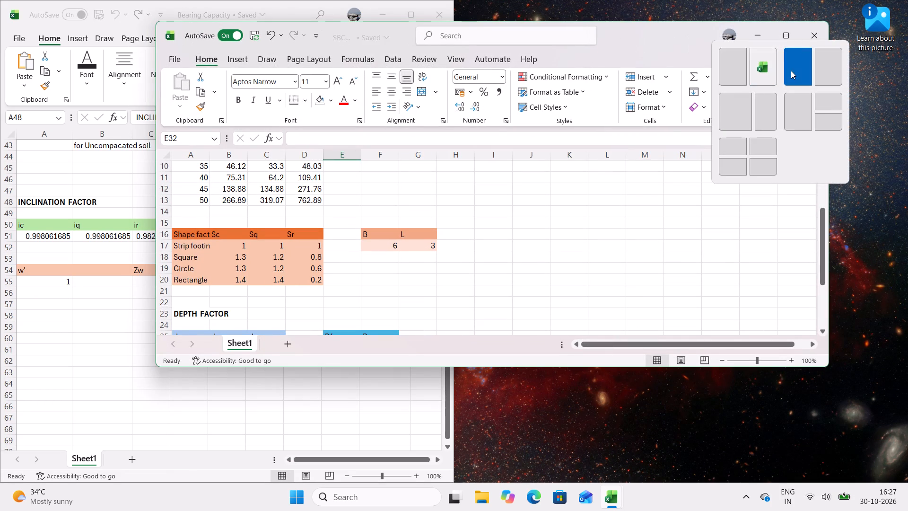
pyautogui.click(742, 72)
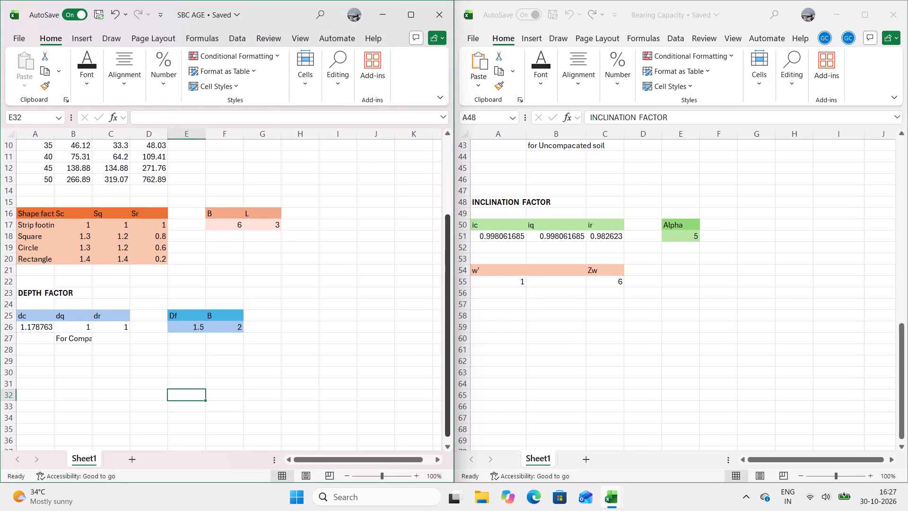
# Copy the depth factor table for uncompacted soil, A41:C43, from Bearing Capacity to cell A29 of SBC AGE.
pyautogui.scroll(2, 539, 278)
pyautogui.scroll(-1, 539, 278)
pyautogui.click(602, 189)
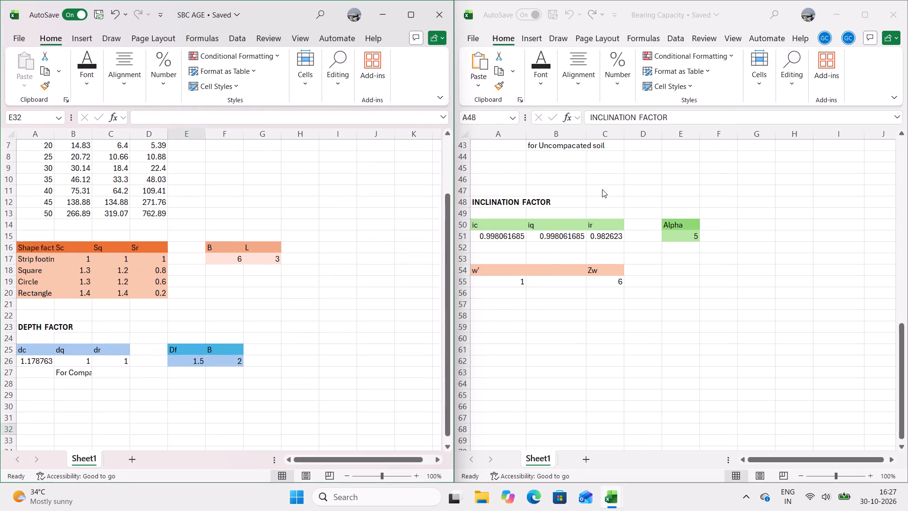
pyautogui.scroll(2, 579, 210)
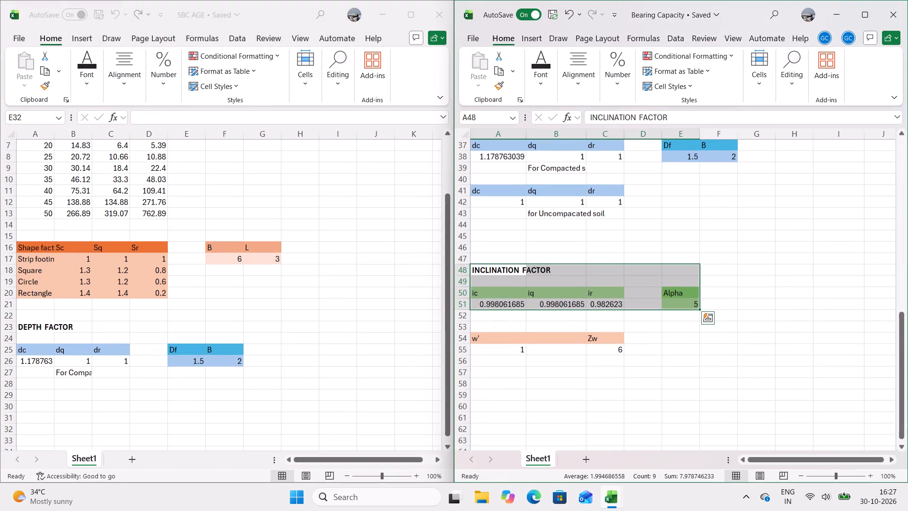
pyautogui.moveTo(483, 194); pyautogui.dragTo(594, 208)
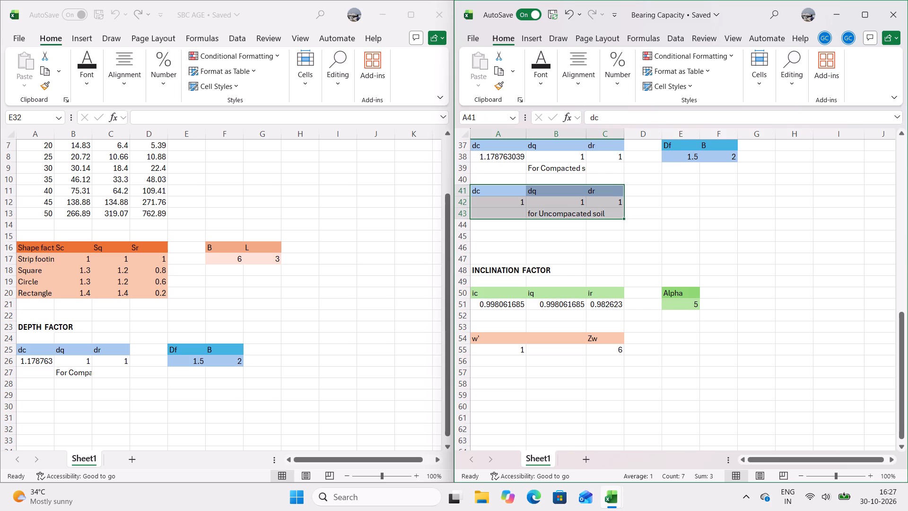
pyautogui.hotkey('ctrl', 'c')
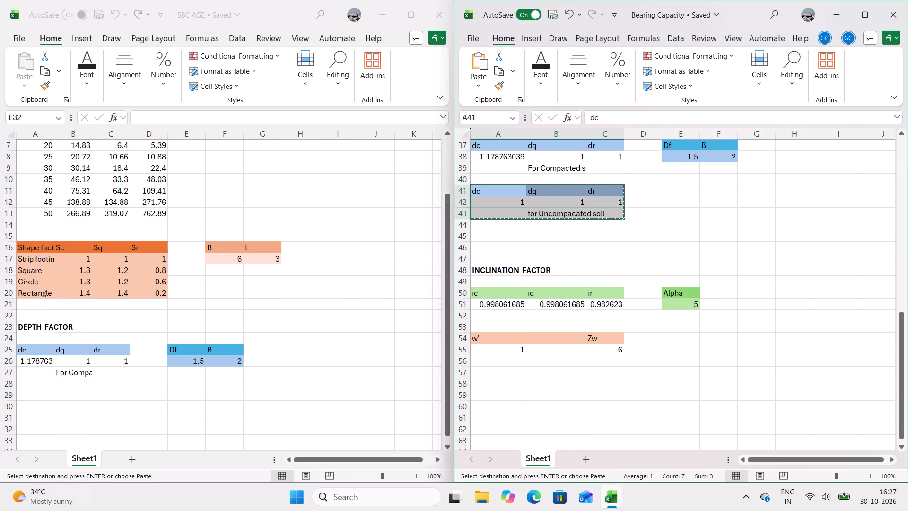
pyautogui.click(39, 390)
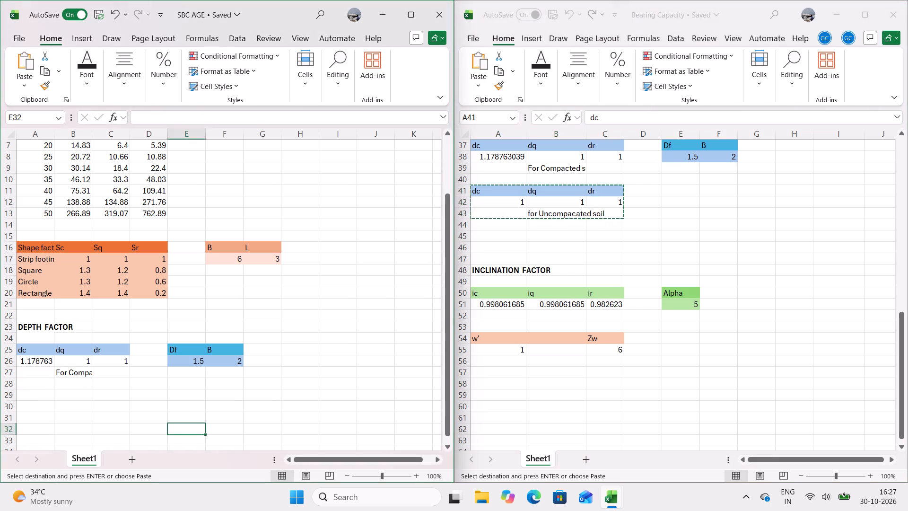
pyautogui.click(39, 391)
pyautogui.hotkey('ctrl', 'v')
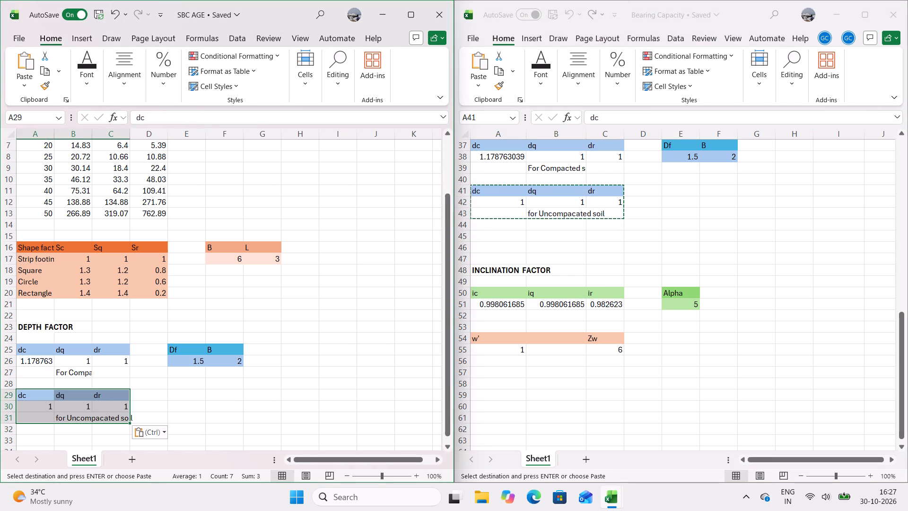
# Copy the INCLINATION FACTOR block with the Alpha input, A48:E51, from Bearing Capacity to cell A33 of SBC AGE.
pyautogui.click(498, 267)
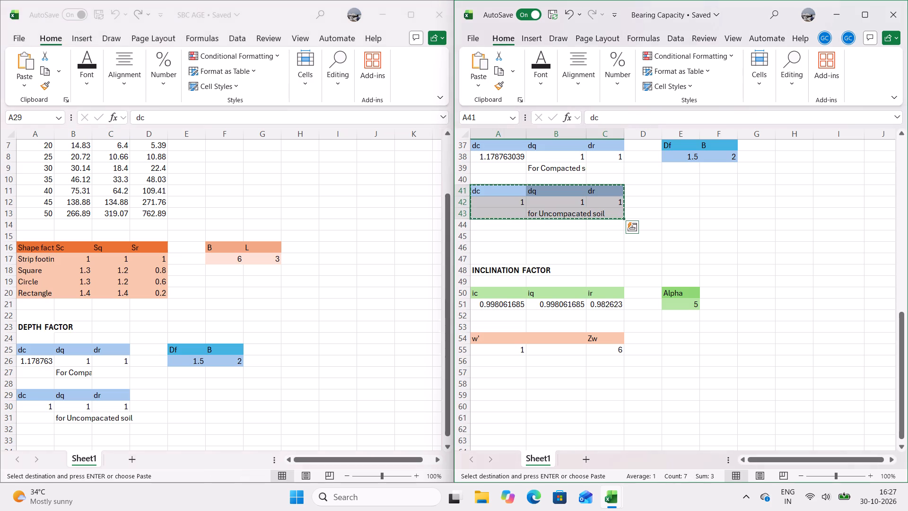
pyautogui.moveTo(476, 269); pyautogui.dragTo(765, 326)
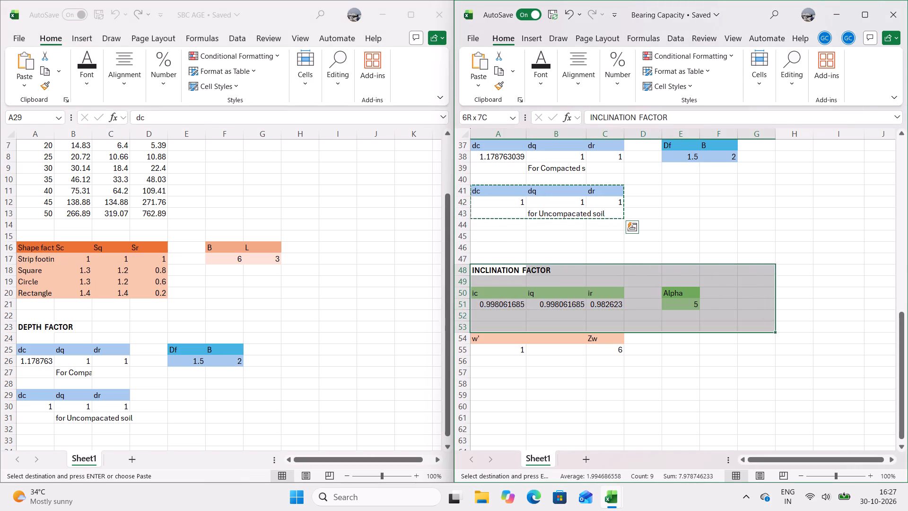
pyautogui.moveTo(765, 326); pyautogui.dragTo(689, 307)
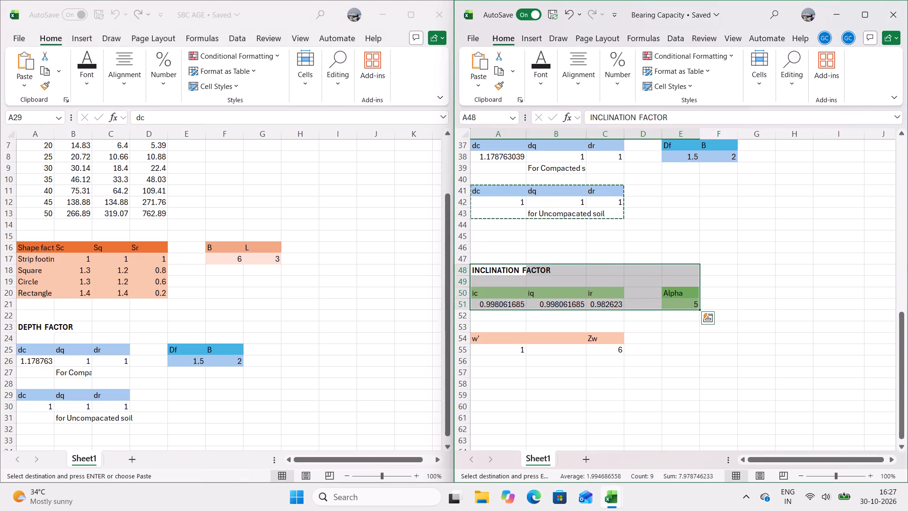
pyautogui.hotkey('ctrl', 'c')
pyautogui.click(21, 437)
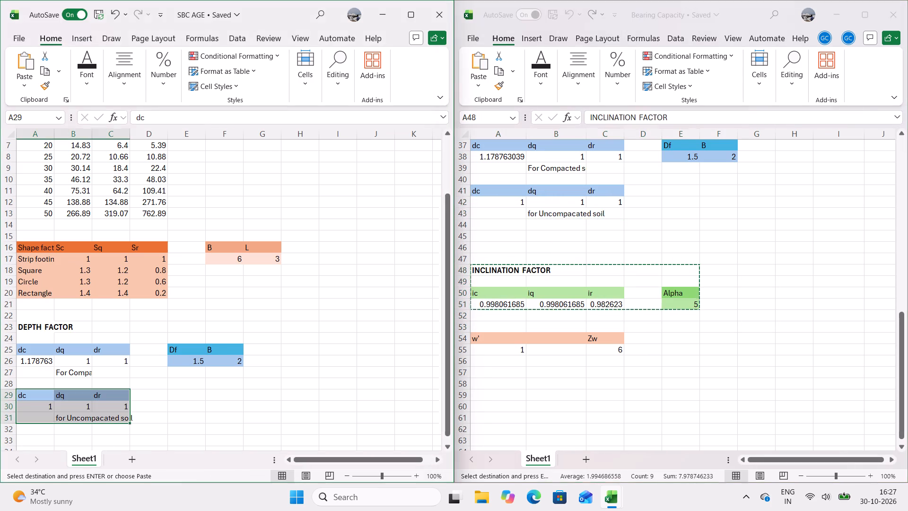
pyautogui.click(25, 438)
pyautogui.hotkey('ctrl', 'v')
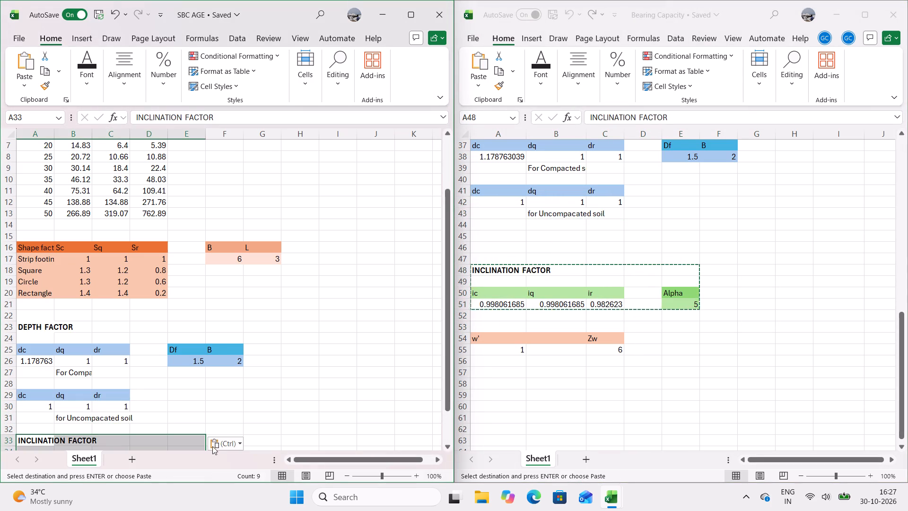
pyautogui.scroll(-4, 372, 327)
# Copy the water table factor block with w' and Zw, A54:C55, from Bearing Capacity to cell A39 of SBC AGE.
pyautogui.click(477, 338)
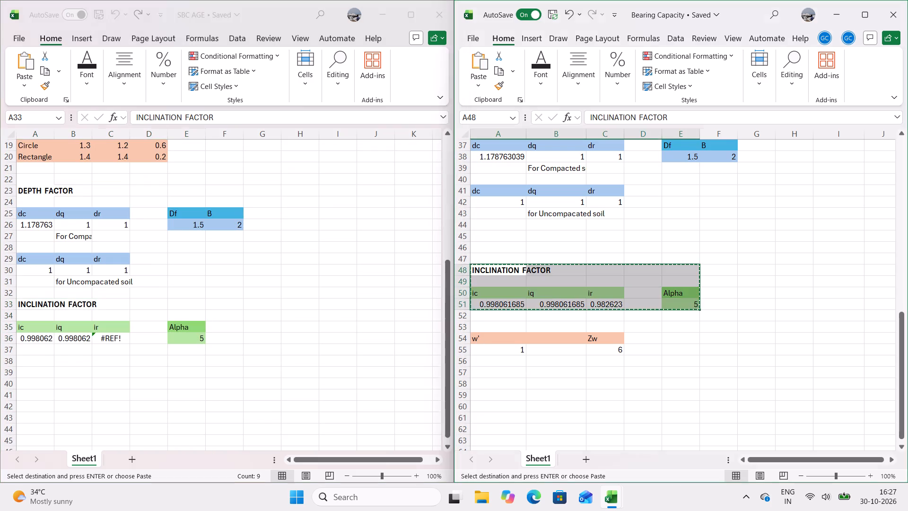
pyautogui.moveTo(477, 337); pyautogui.dragTo(599, 352)
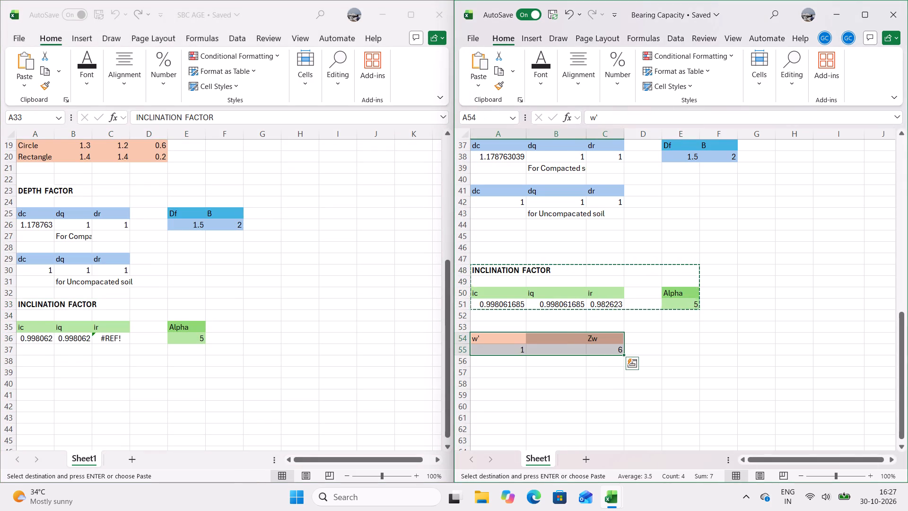
pyautogui.hotkey('ctrl', 'c')
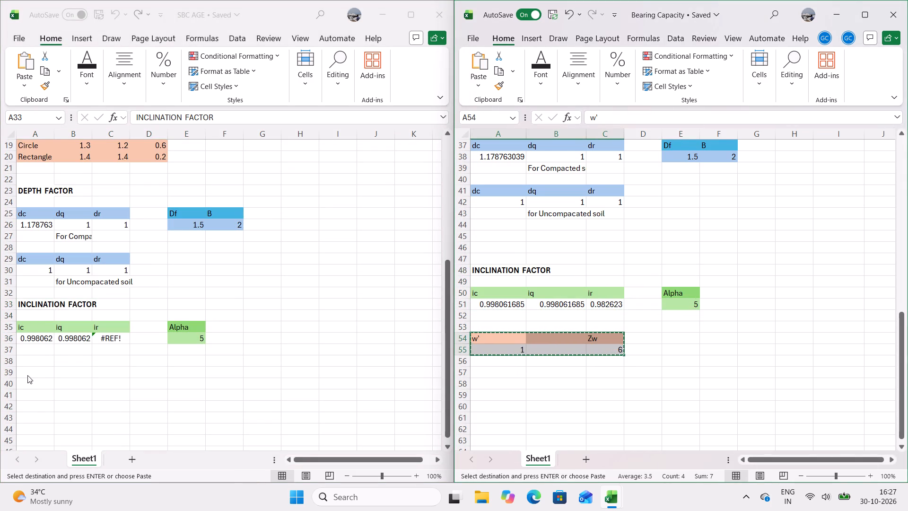
pyautogui.click(32, 366)
pyautogui.click(34, 375)
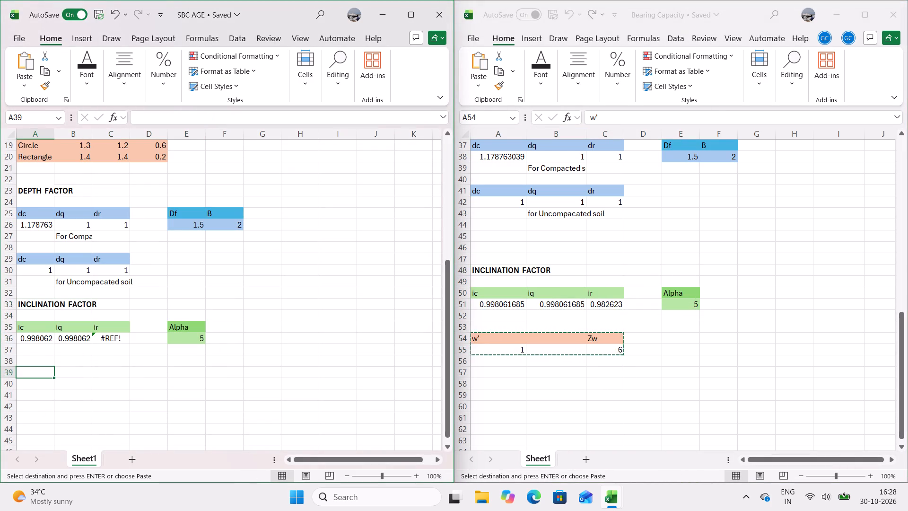
pyautogui.hotkey('ctrl', 'v')
pyautogui.click(245, 362)
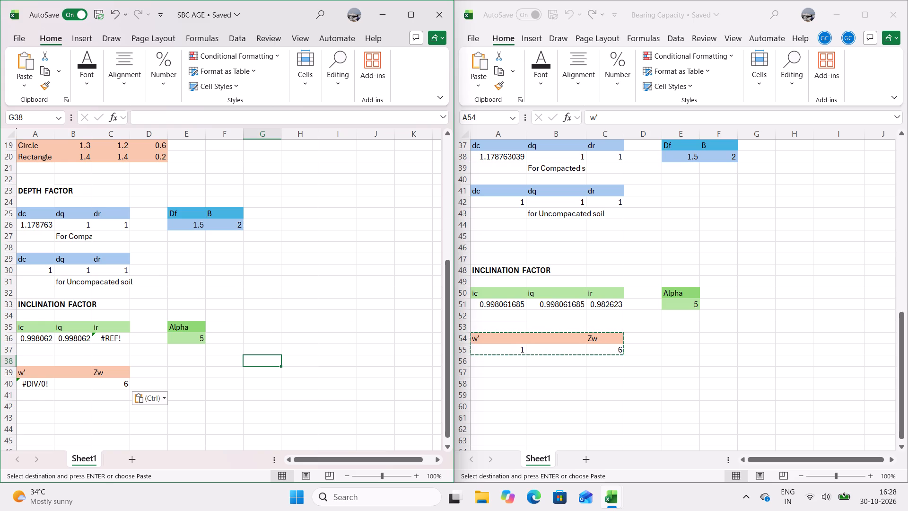
# Compare the ir formula in C36 of SBC AGE with its source formula in C51 of Bearing Capacity.
pyautogui.click(107, 335)
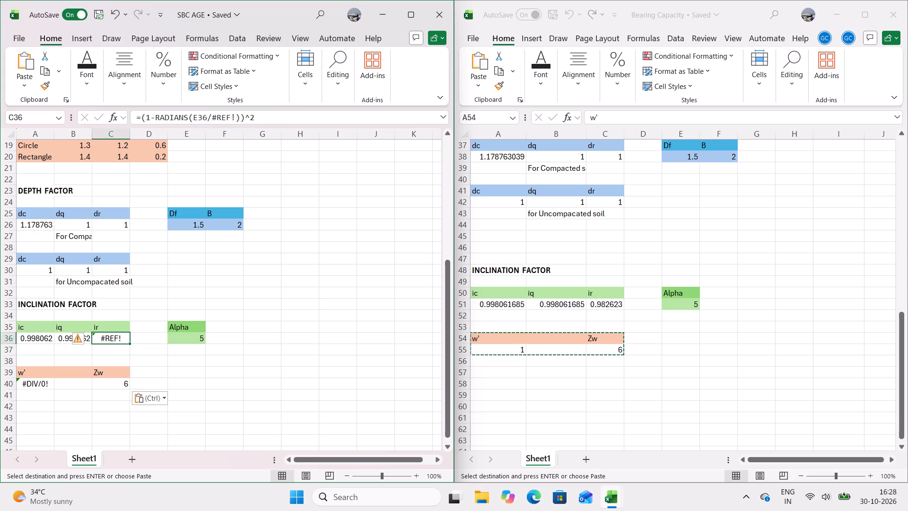
pyautogui.click(225, 120)
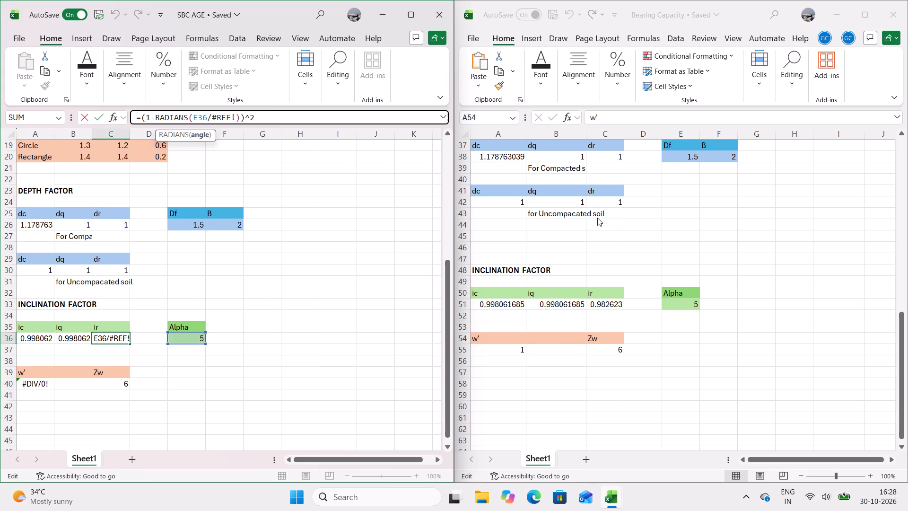
pyautogui.scroll(1, 598, 218)
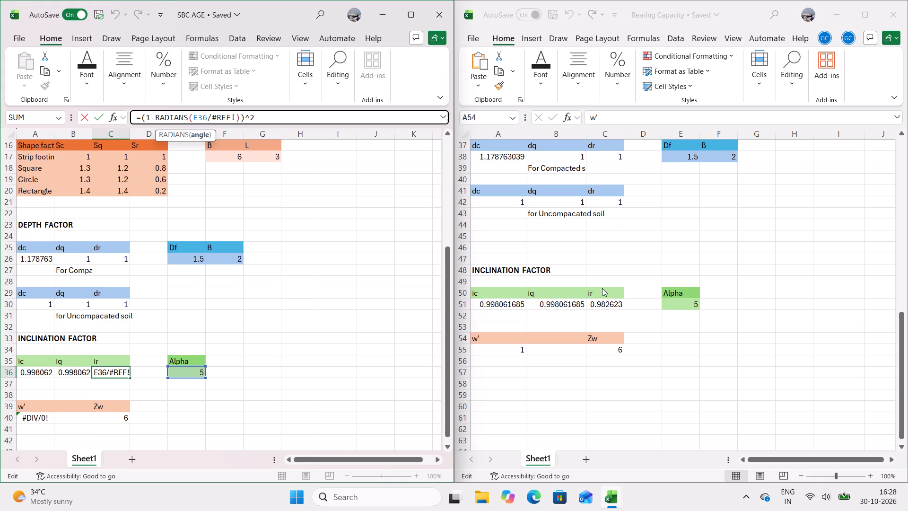
pyautogui.click(599, 306)
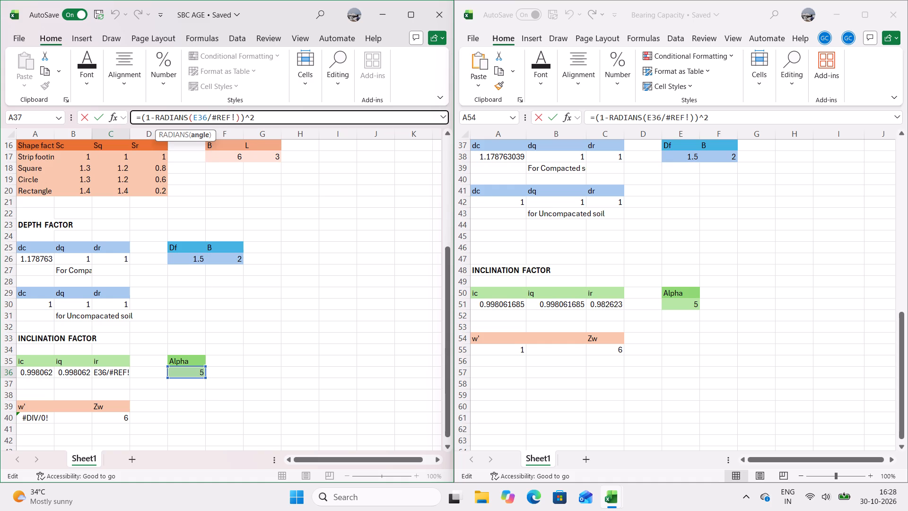
pyautogui.scroll(9, 613, 205)
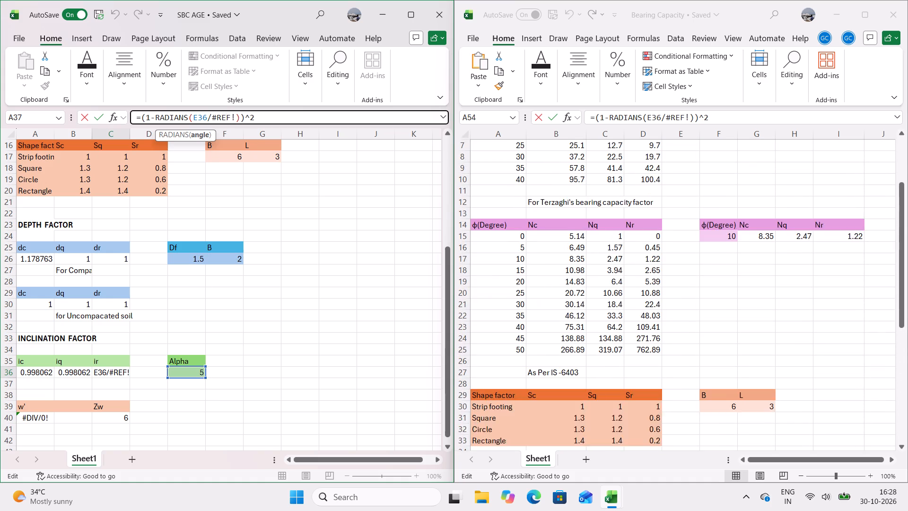
pyautogui.scroll(2, 614, 200)
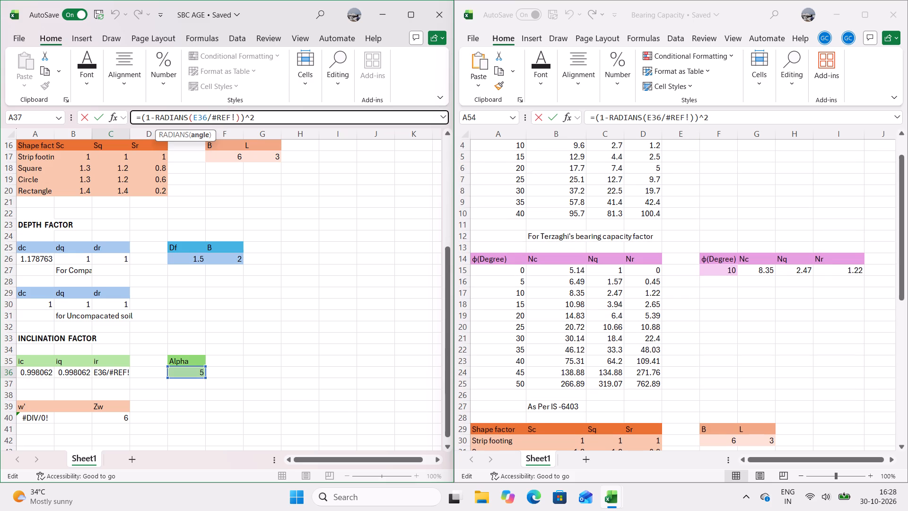
pyautogui.scroll(-6, 670, 304)
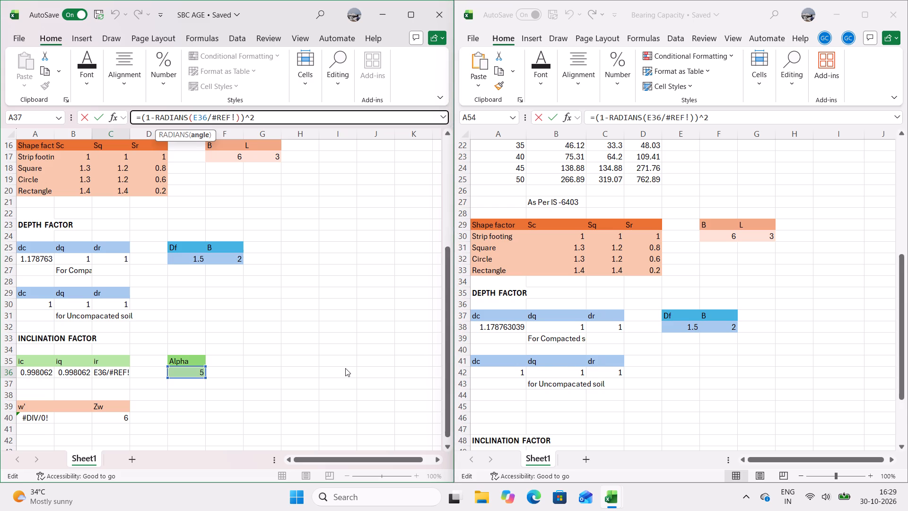
pyautogui.scroll(-1, 345, 368)
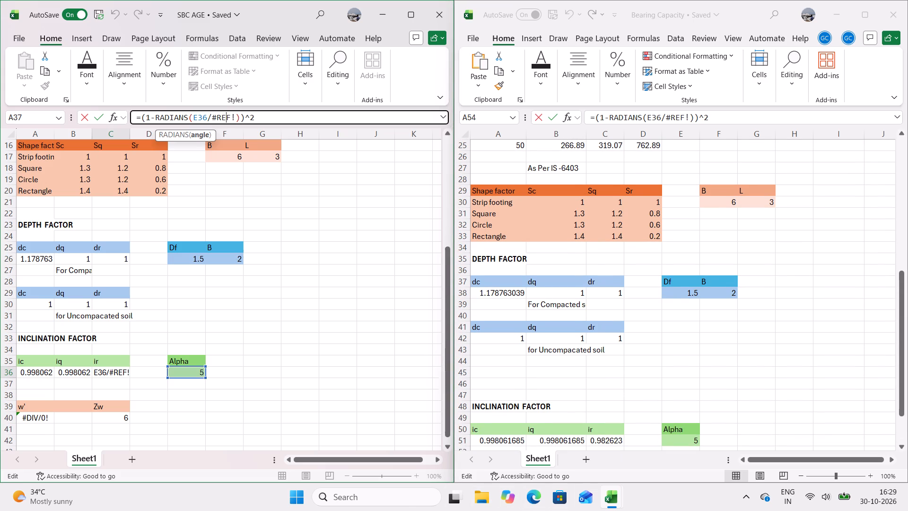
pyautogui.click(600, 445)
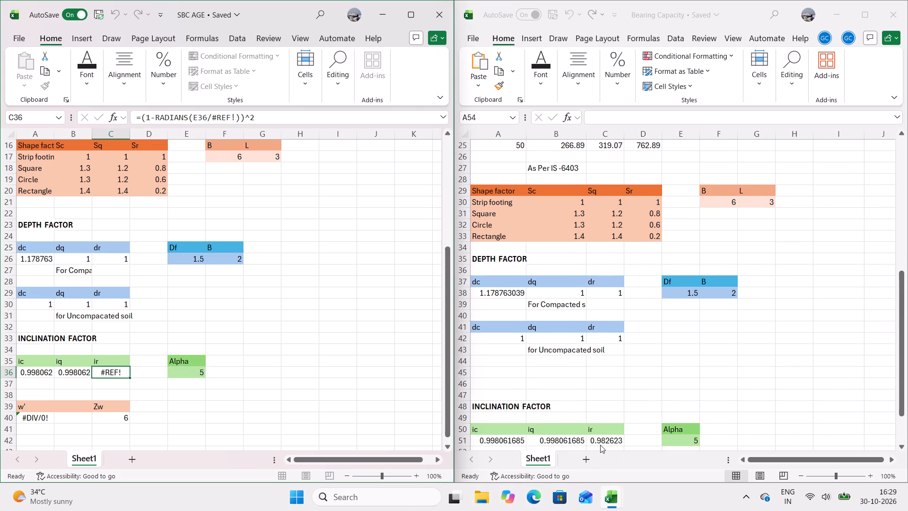
pyautogui.click(602, 442)
pyautogui.click(604, 441)
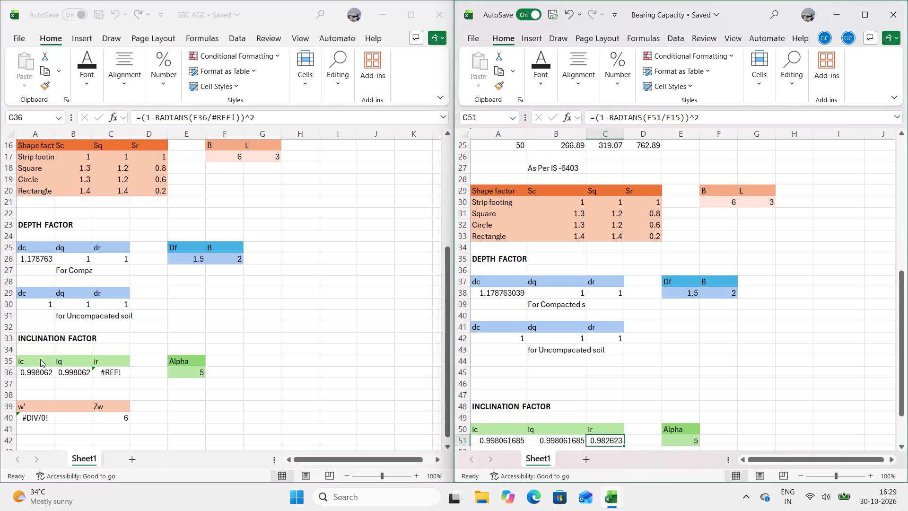
pyautogui.click(115, 367)
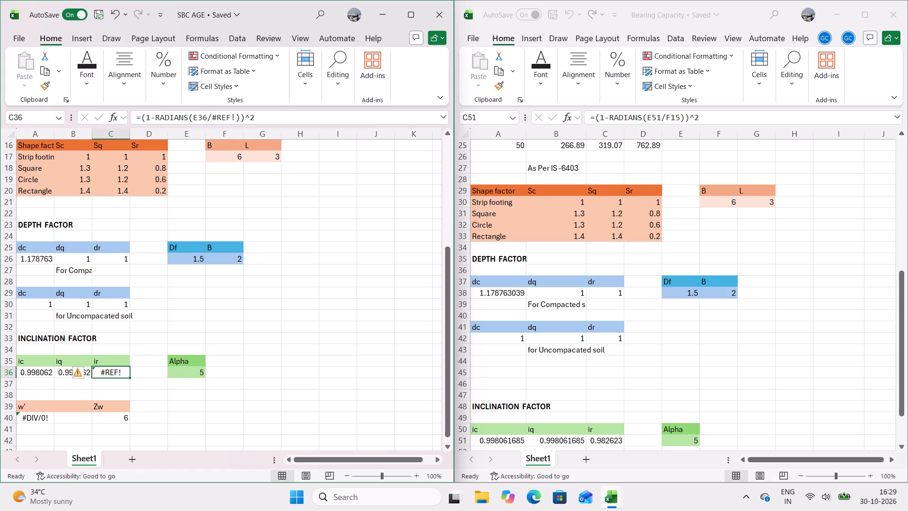
# Examine the water table, inclination and depth factor formulas and their Df, B and Alpha input cells in Bearing Capacity.
pyautogui.scroll(-1, 564, 351)
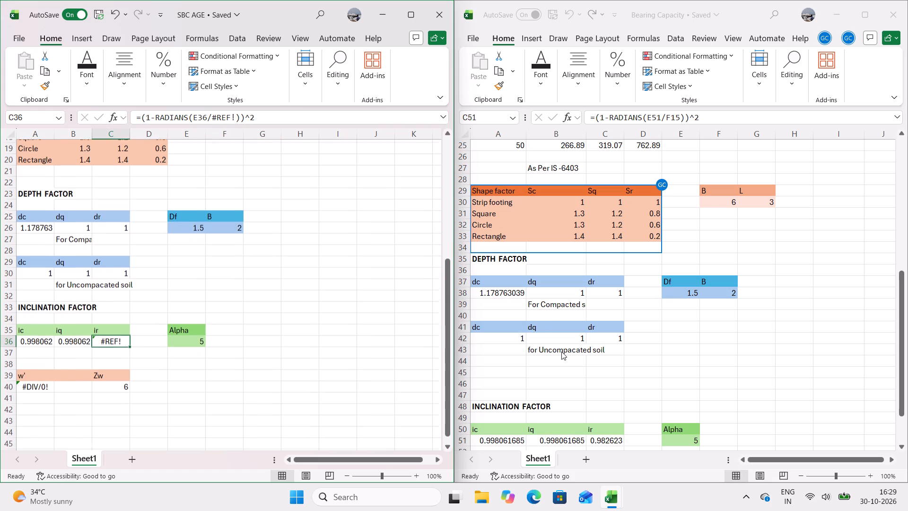
pyautogui.scroll(-2, 610, 370)
pyautogui.click(610, 371)
pyautogui.scroll(-2, 608, 359)
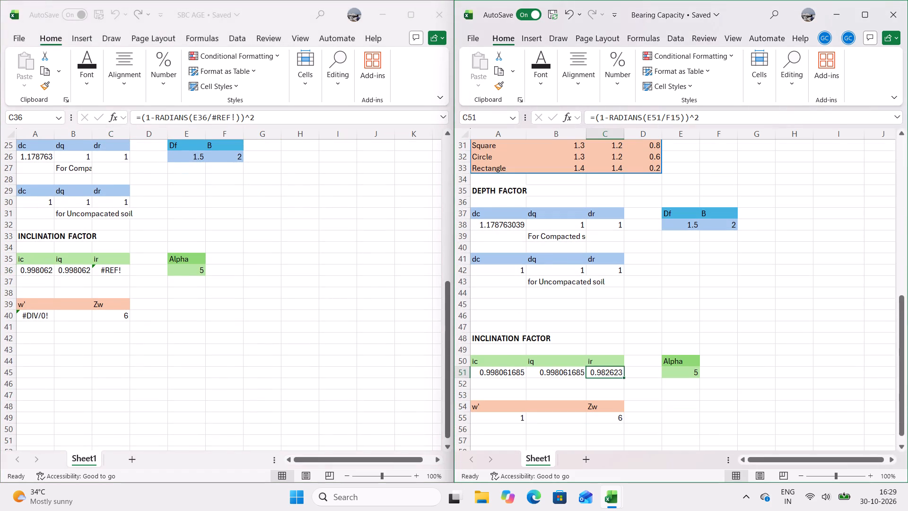
pyautogui.click(606, 417)
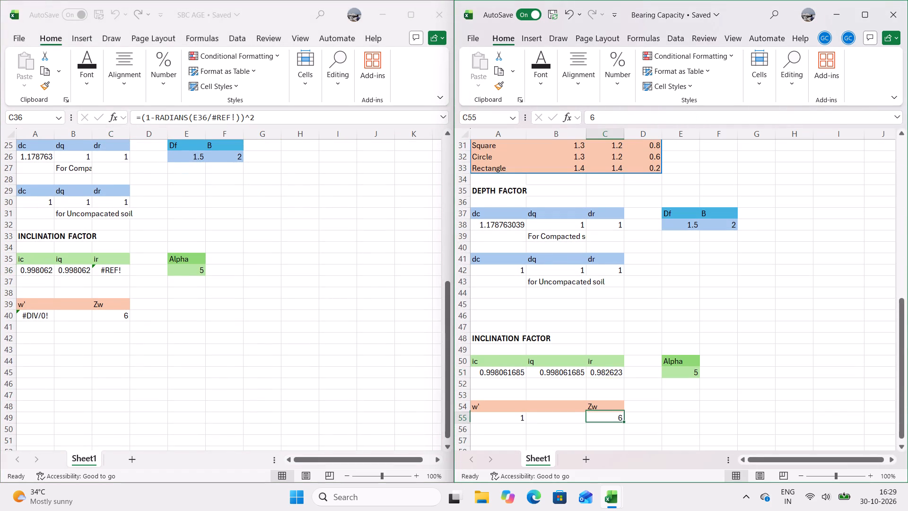
pyautogui.click(547, 422)
pyautogui.click(496, 423)
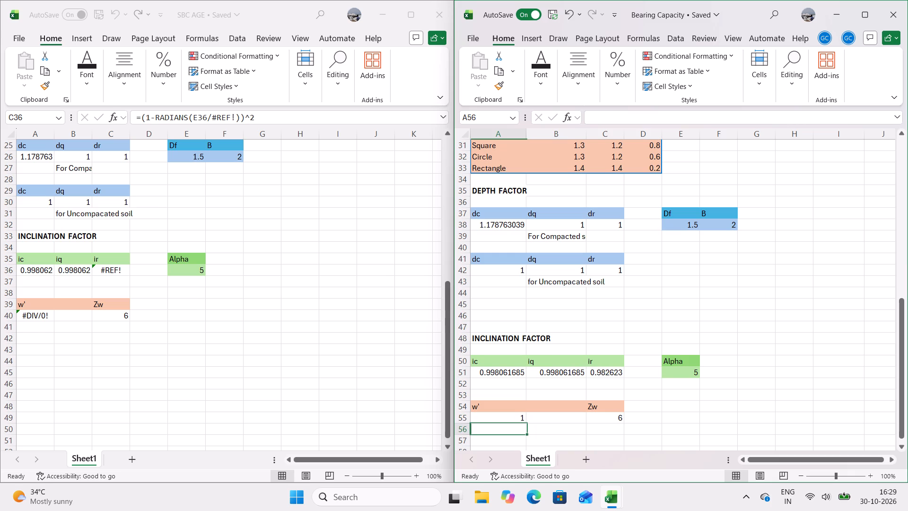
pyautogui.click(518, 415)
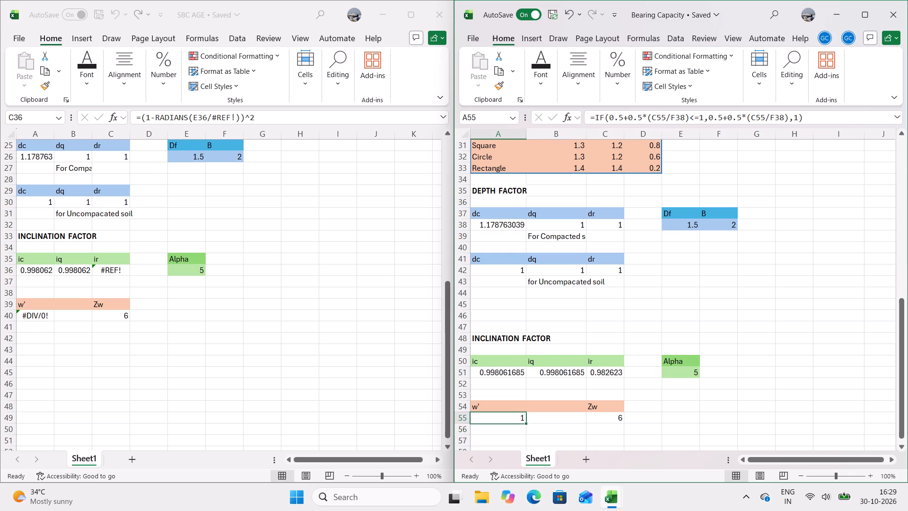
pyautogui.click(603, 375)
pyautogui.click(550, 372)
pyautogui.click(511, 370)
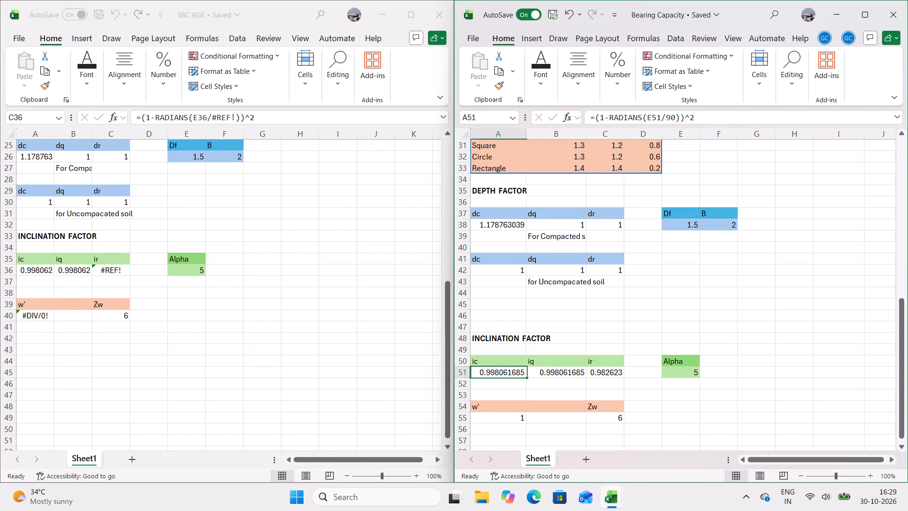
pyautogui.click(610, 225)
pyautogui.click(583, 230)
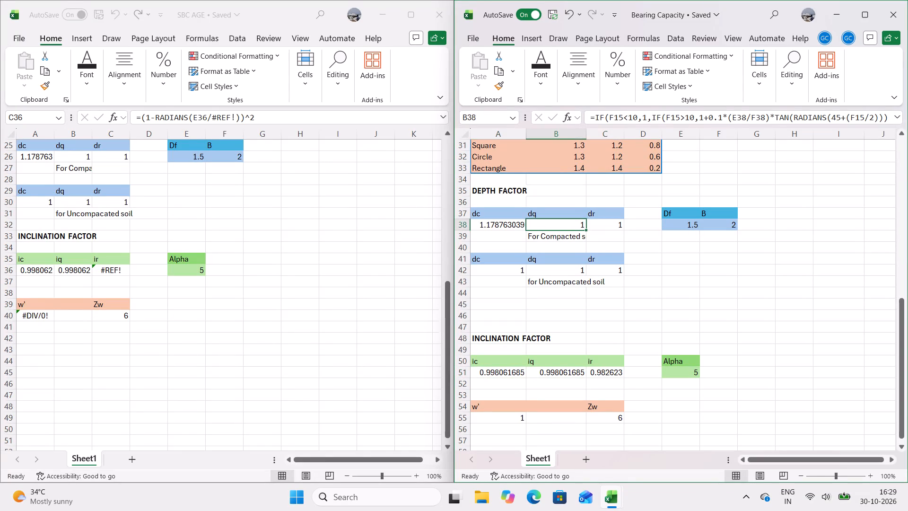
pyautogui.click(500, 226)
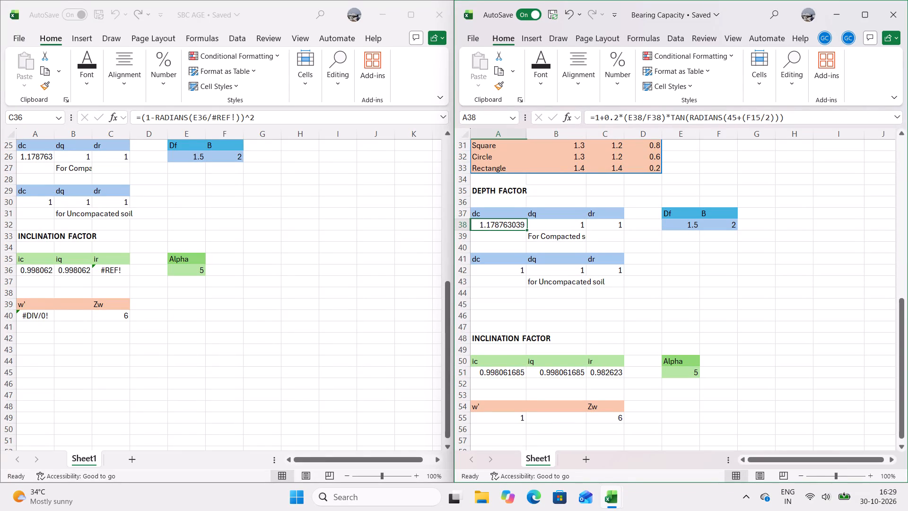
pyautogui.click(690, 221)
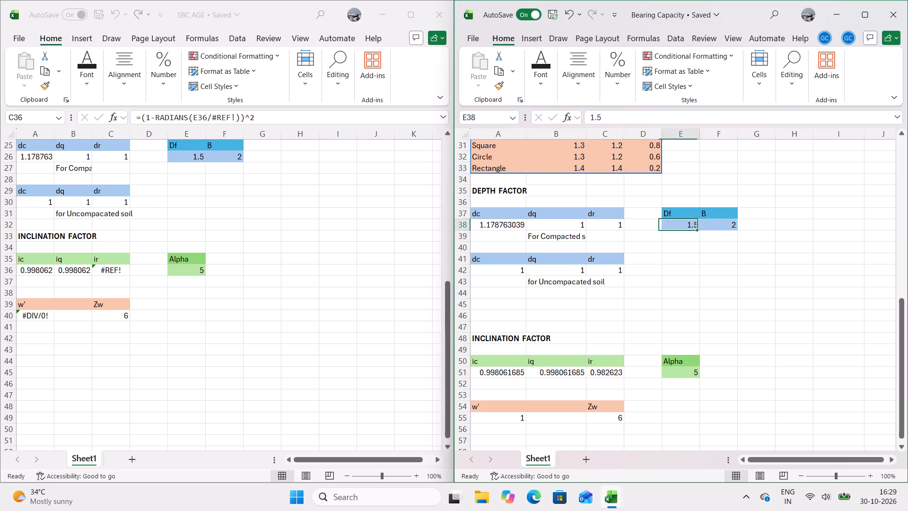
pyautogui.click(703, 226)
pyautogui.click(690, 373)
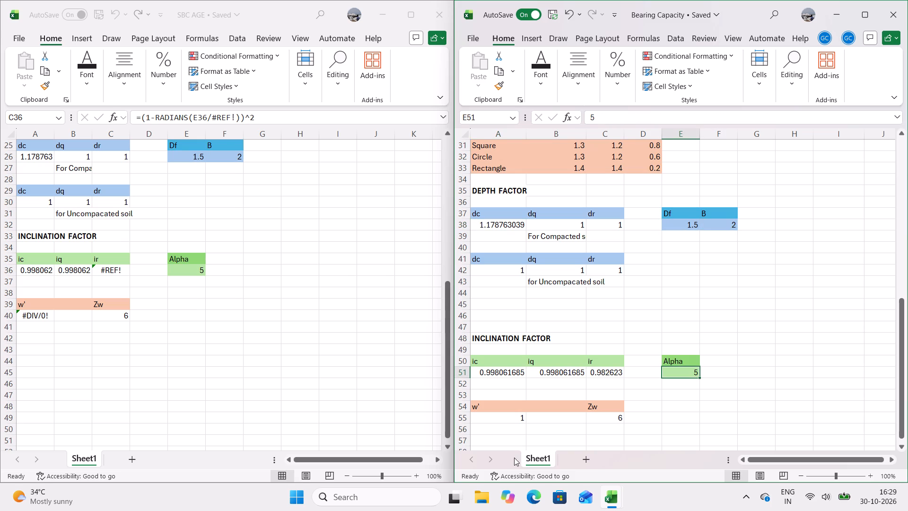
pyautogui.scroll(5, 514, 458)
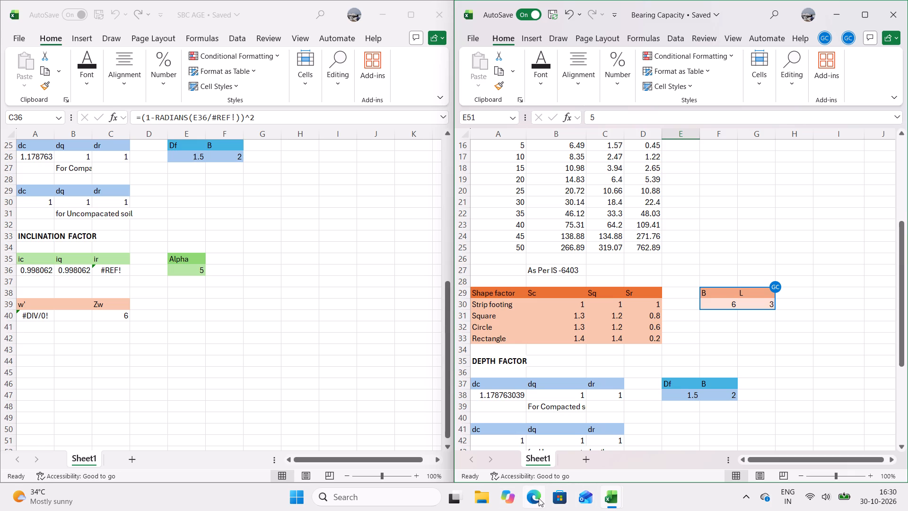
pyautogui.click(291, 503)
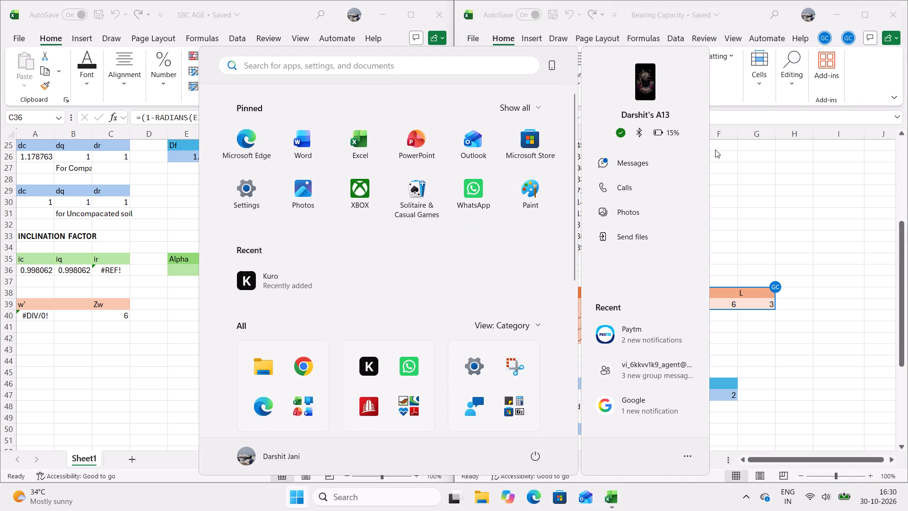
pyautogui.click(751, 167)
# Check which cells the guest contributors are on in the Bearing Capacity workbook.
pyautogui.click(825, 36)
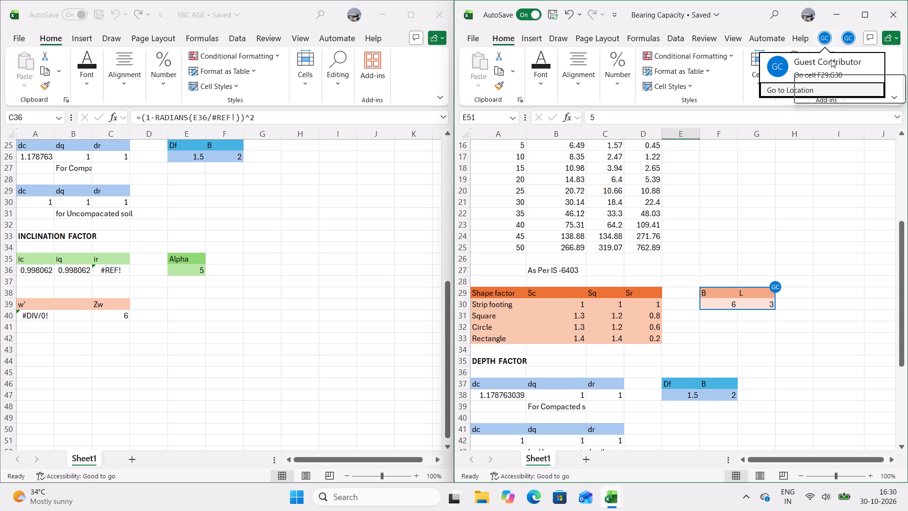
pyautogui.click(848, 39)
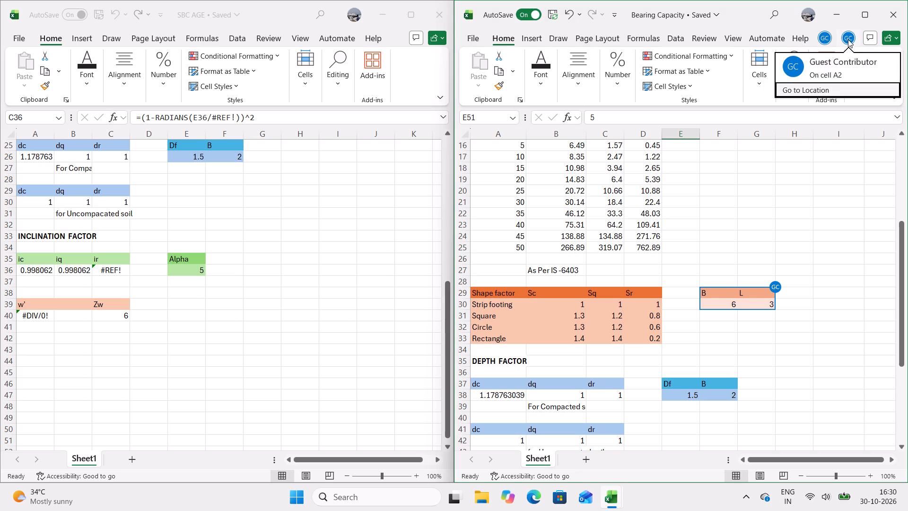
pyautogui.click(826, 39)
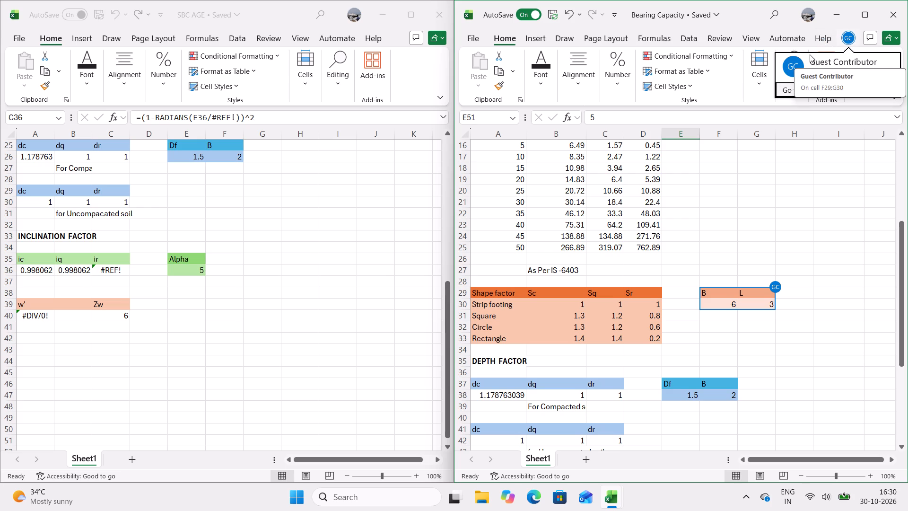
pyautogui.rightClick(845, 38)
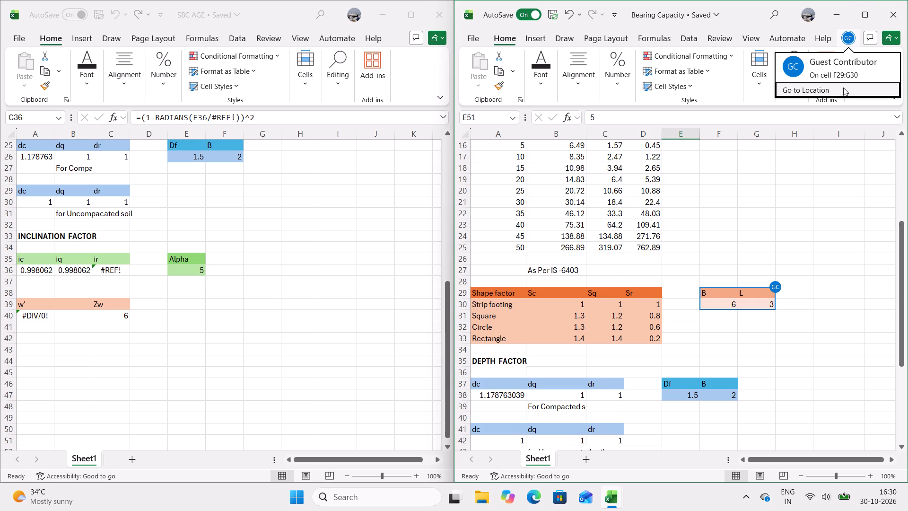
pyautogui.click(846, 37)
pyautogui.click(846, 37)
pyautogui.click(717, 171)
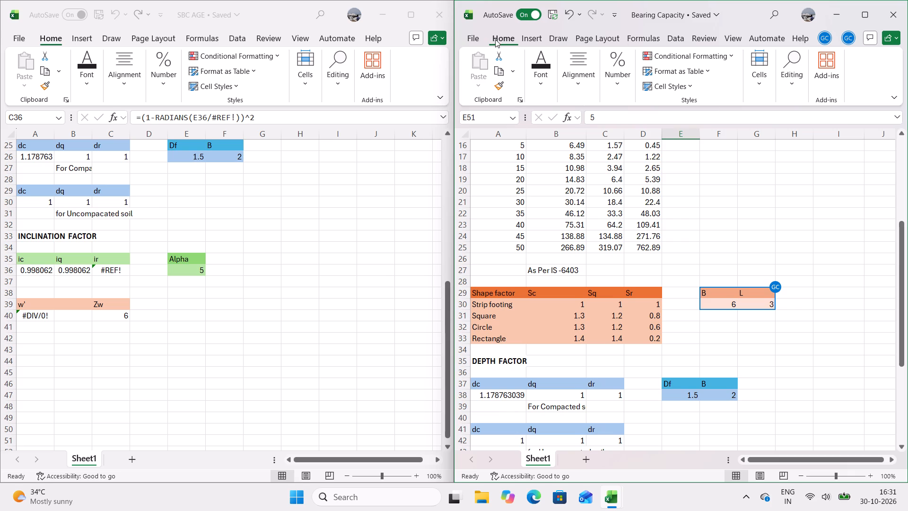
# Turn off AutoSave for the Bearing Capacity workbook.
pyautogui.click(535, 15)
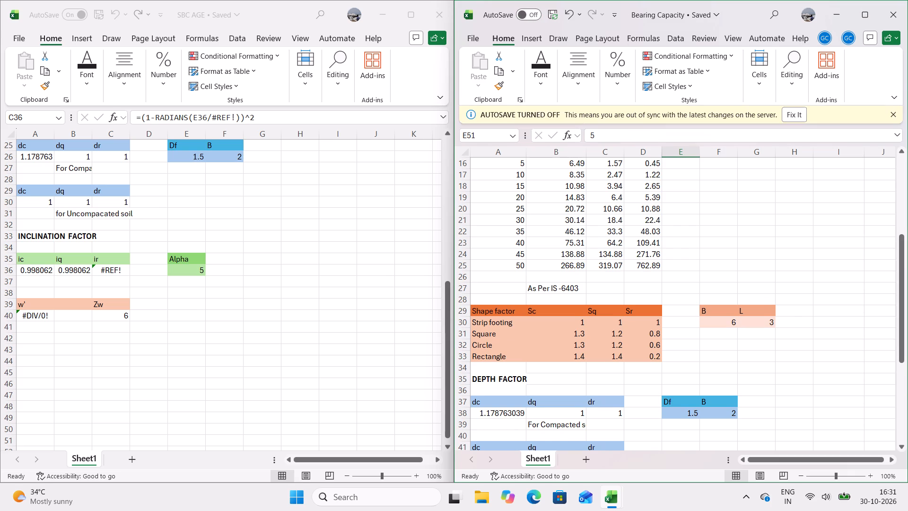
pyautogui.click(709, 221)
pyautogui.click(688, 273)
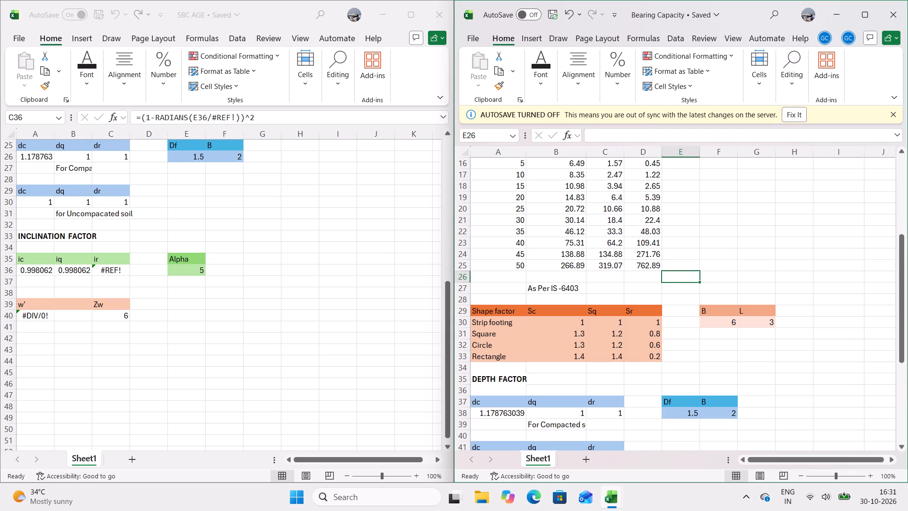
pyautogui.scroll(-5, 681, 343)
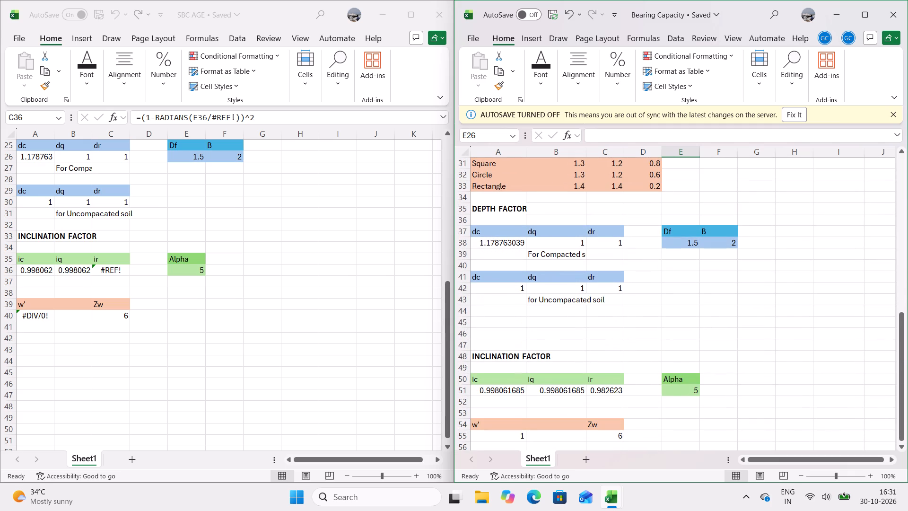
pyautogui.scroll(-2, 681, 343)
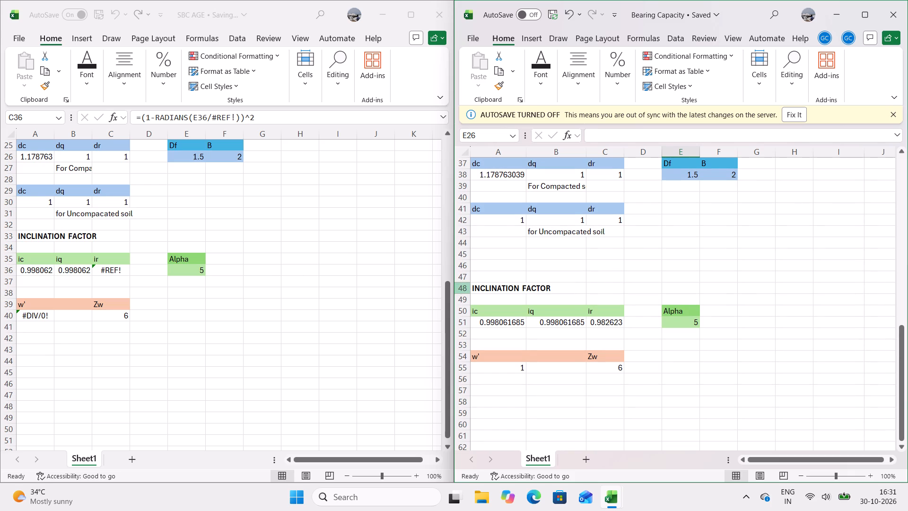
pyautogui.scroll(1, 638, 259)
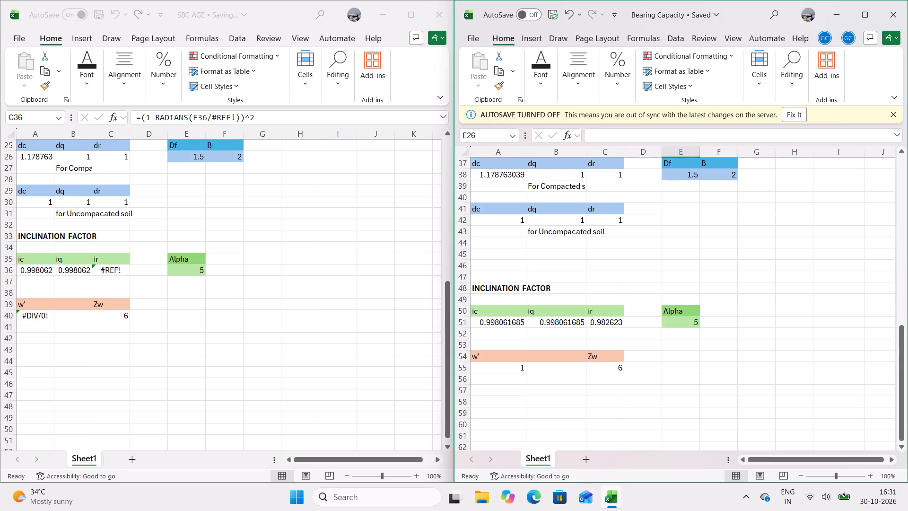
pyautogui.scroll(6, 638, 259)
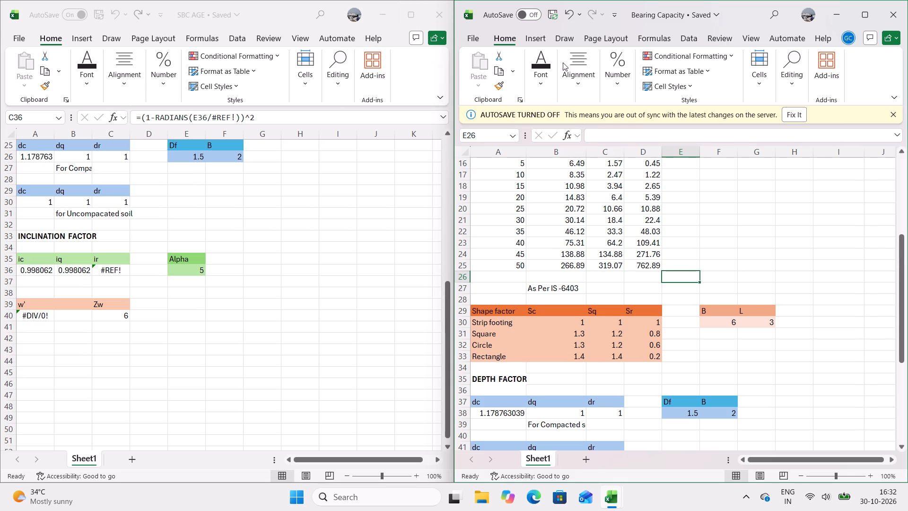
# Turn AutoSave back on for the Bearing Capacity workbook.
pyautogui.click(528, 13)
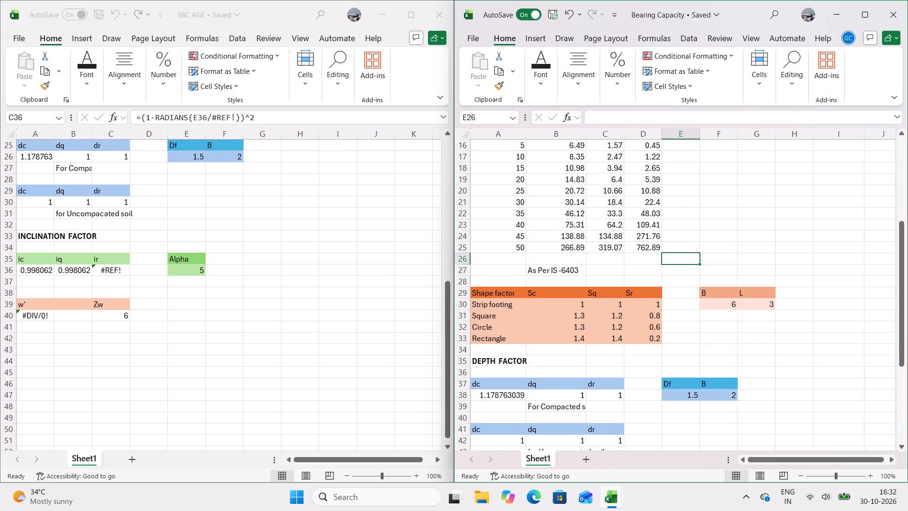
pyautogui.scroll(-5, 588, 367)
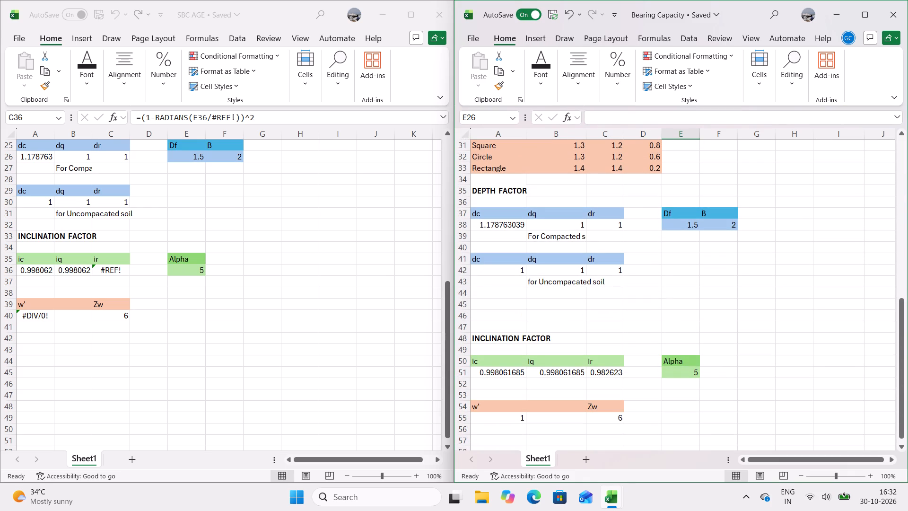
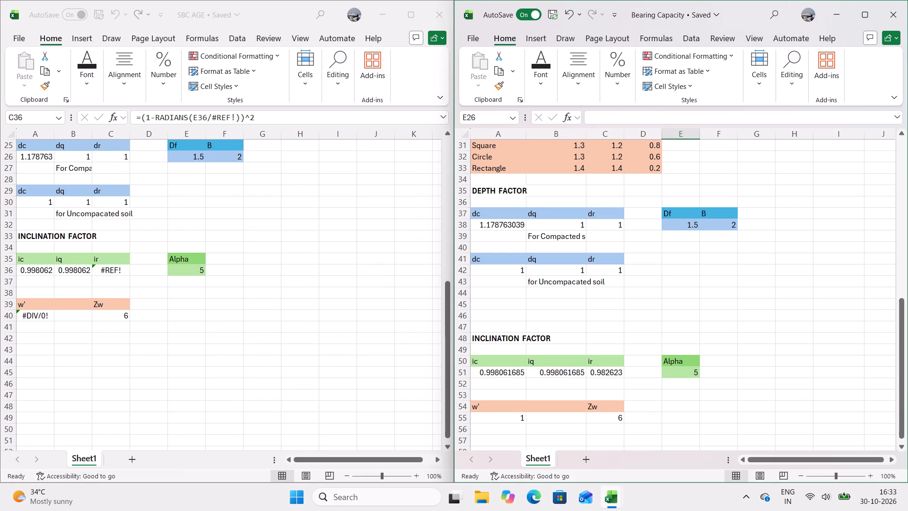
# Copy the w' and Zw table A54:C55 from Bearing Capacity over A39:C40 in SBC AGE.
pyautogui.moveTo(483, 407); pyautogui.dragTo(614, 419)
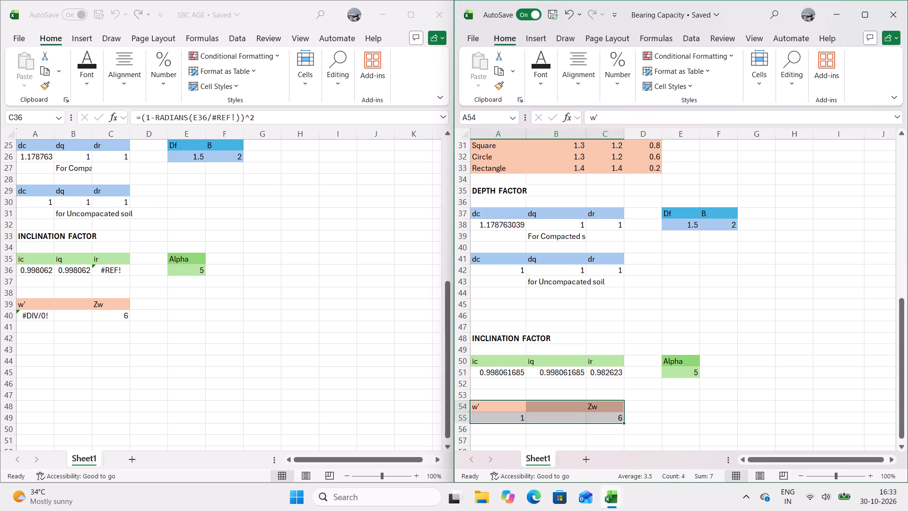
pyautogui.hotkey('ctrl', 'c')
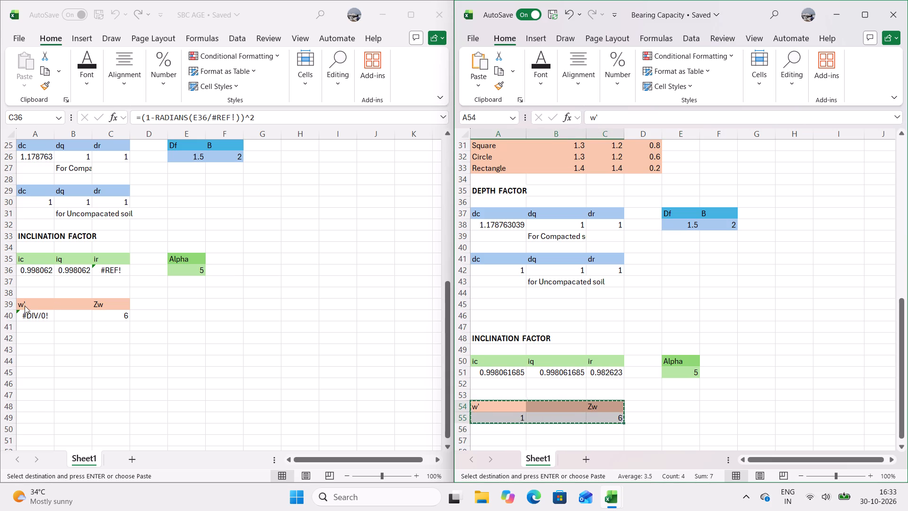
pyautogui.click(24, 302)
pyautogui.moveTo(24, 302); pyautogui.dragTo(80, 321)
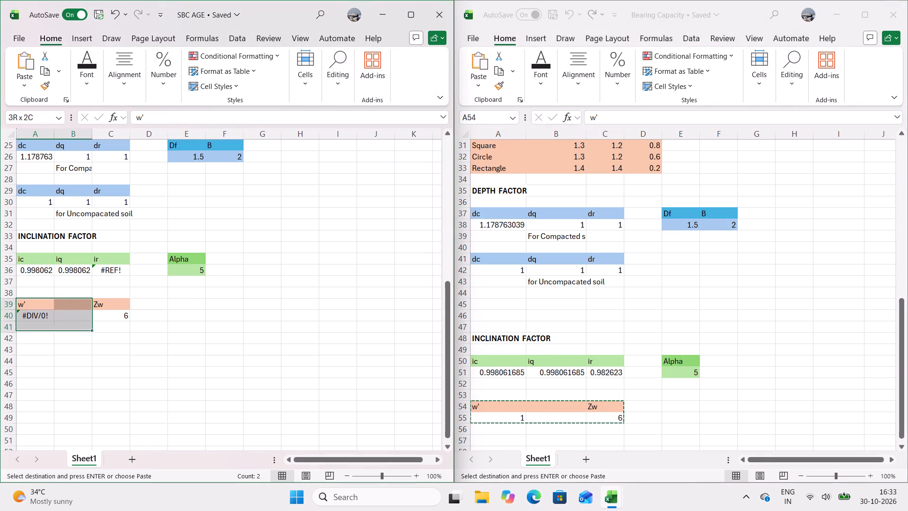
pyautogui.moveTo(80, 321); pyautogui.dragTo(115, 316)
pyautogui.hotkey('ctrl', 'v')
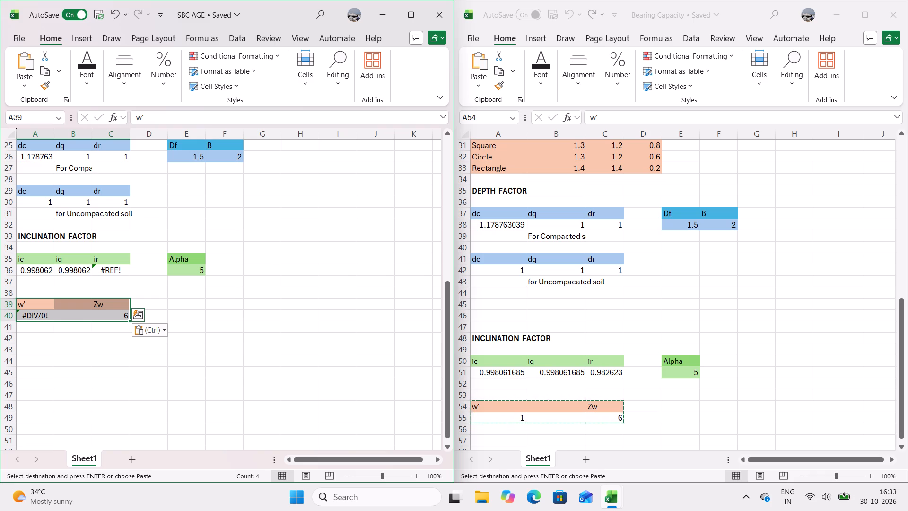
# Copy the inclination factor table with its Alpha input, A50:E51, from Bearing Capacity over A35:E36 in SBC AGE.
pyautogui.click(478, 359)
pyautogui.moveTo(478, 359); pyautogui.dragTo(655, 373)
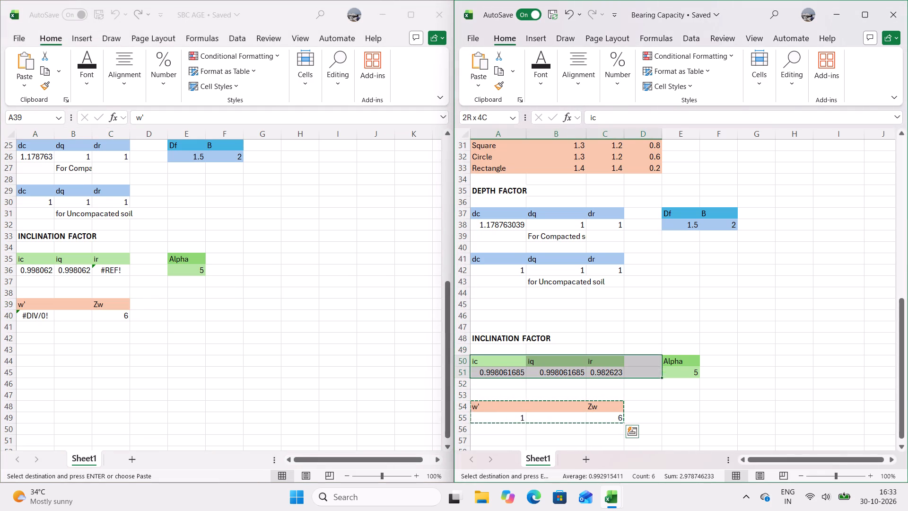
pyautogui.moveTo(655, 373); pyautogui.dragTo(683, 373)
pyautogui.hotkey('ctrl', 'c')
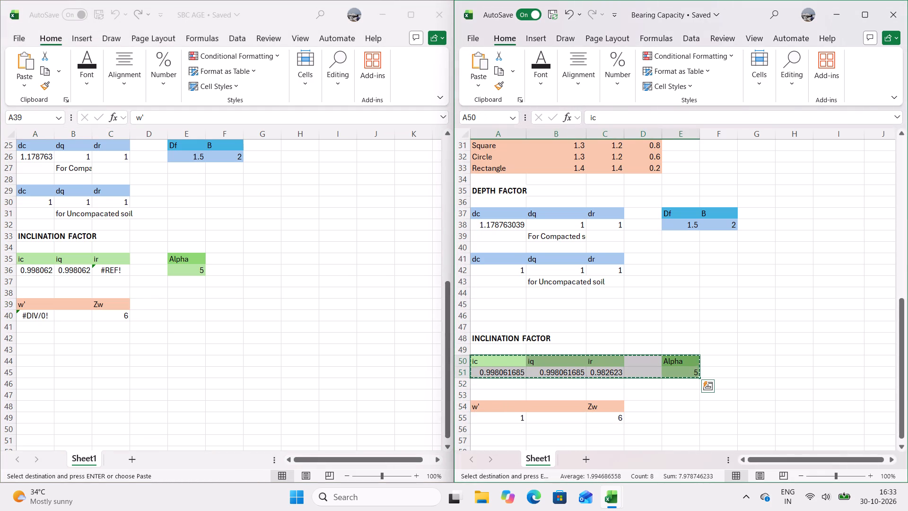
pyautogui.click(32, 256)
pyautogui.moveTo(32, 256); pyautogui.dragTo(162, 265)
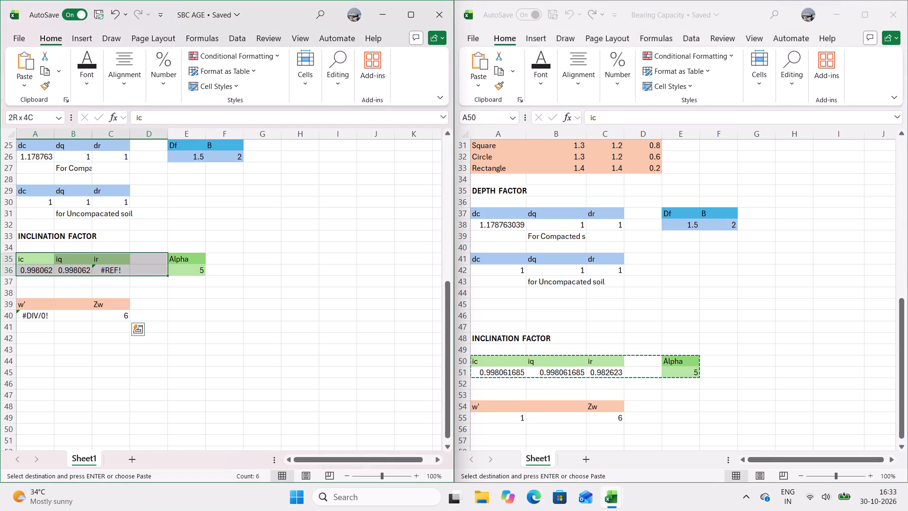
pyautogui.moveTo(162, 265); pyautogui.dragTo(183, 273)
pyautogui.hotkey('ctrl', 'v')
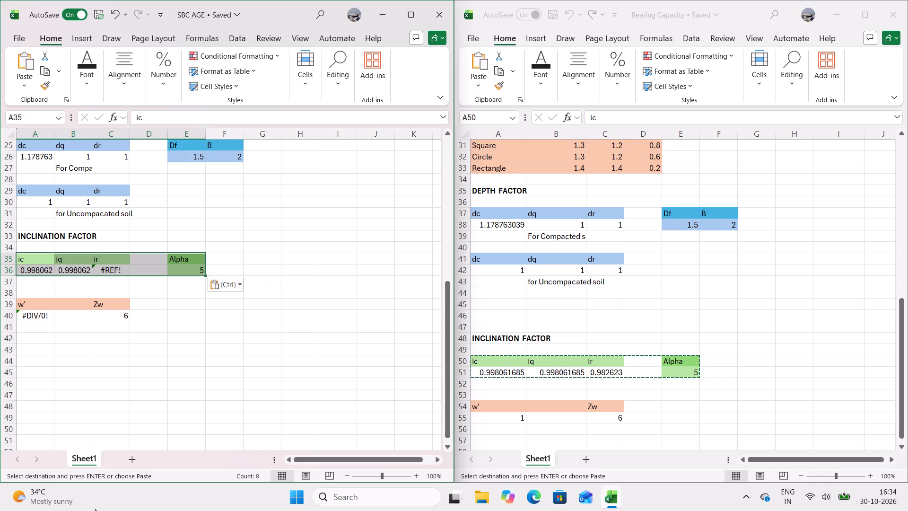
pyautogui.click(252, 381)
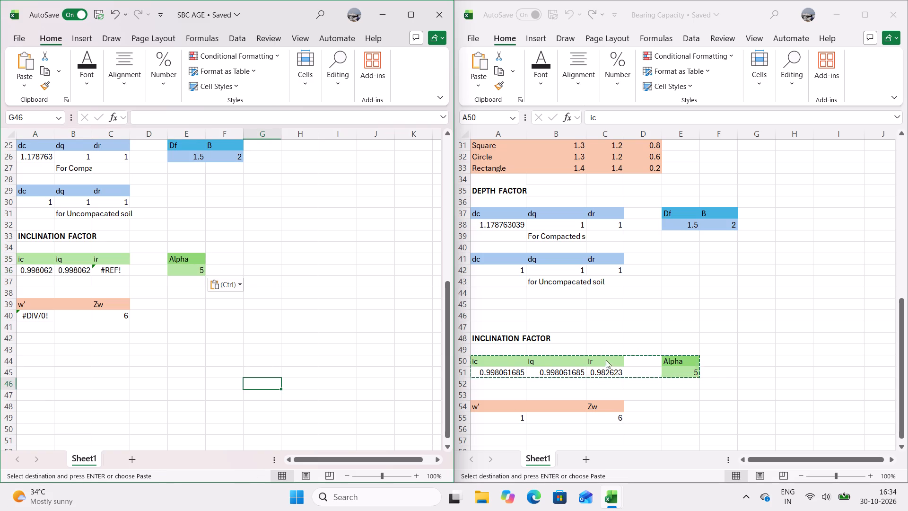
# Compare the bearing capacity, shape, depth and inclination factor tables in SBC AGE with those in Bearing Capacity.
pyautogui.scroll(6, 619, 347)
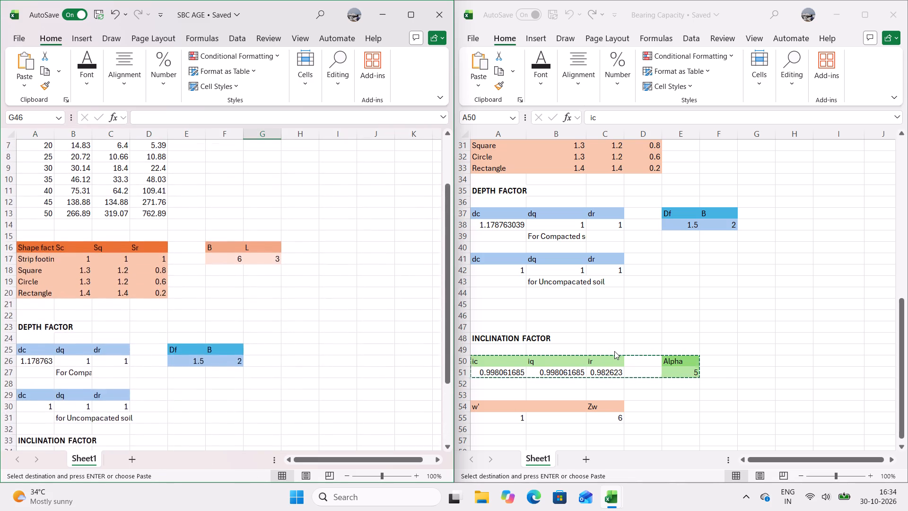
pyautogui.scroll(1, 614, 351)
pyautogui.scroll(2, 326, 316)
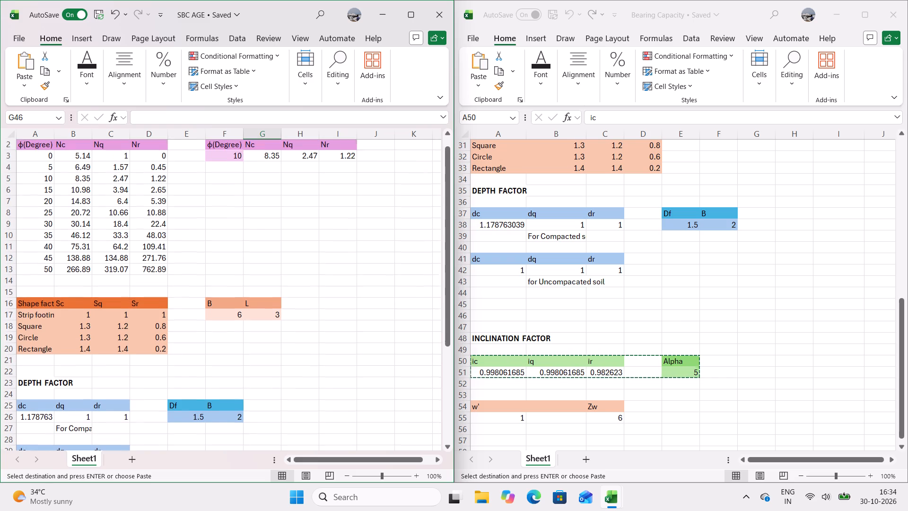
pyautogui.scroll(3, 326, 315)
pyautogui.click(728, 351)
pyautogui.scroll(4, 727, 358)
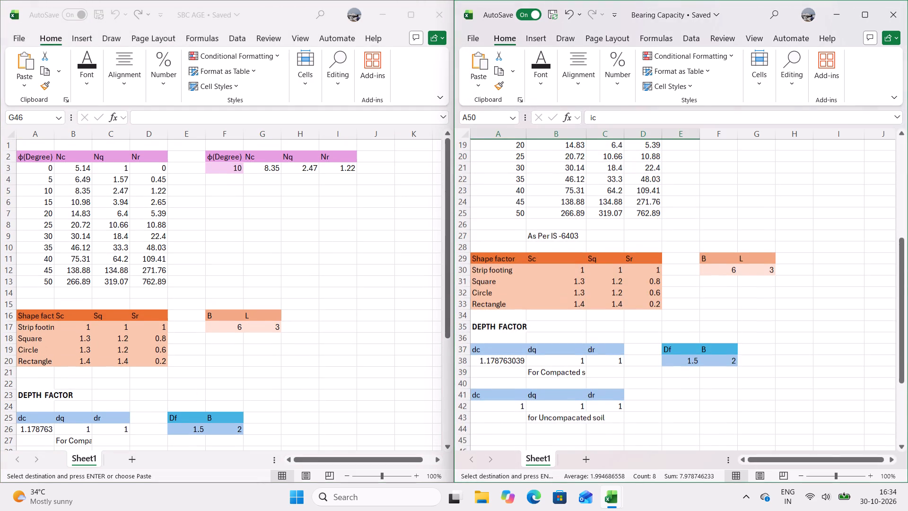
pyautogui.scroll(7, 726, 359)
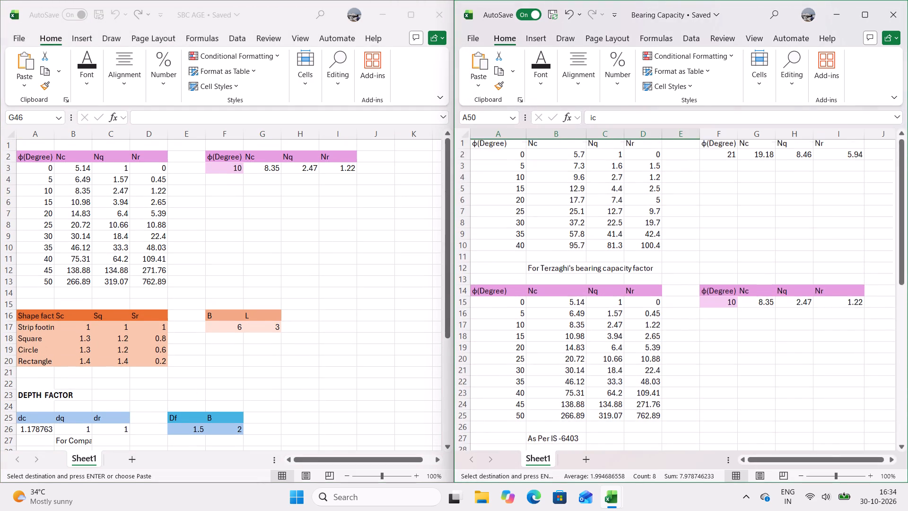
pyautogui.scroll(3, 726, 359)
pyautogui.scroll(-9, 726, 359)
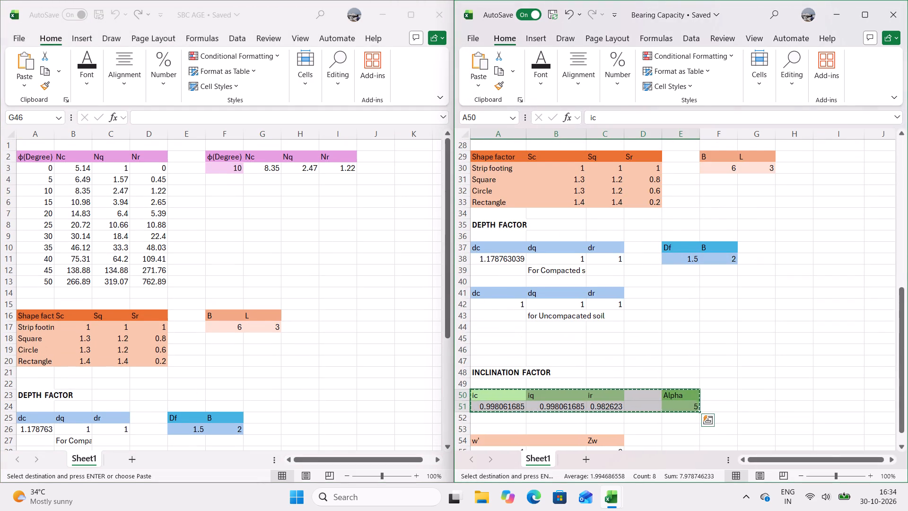
pyautogui.scroll(-3, 669, 384)
pyautogui.scroll(4, 721, 290)
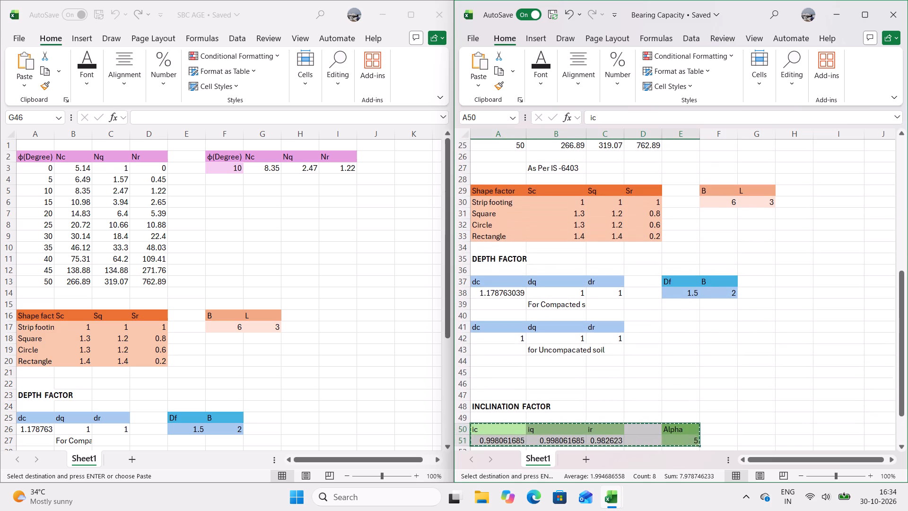
pyautogui.scroll(5, 671, 358)
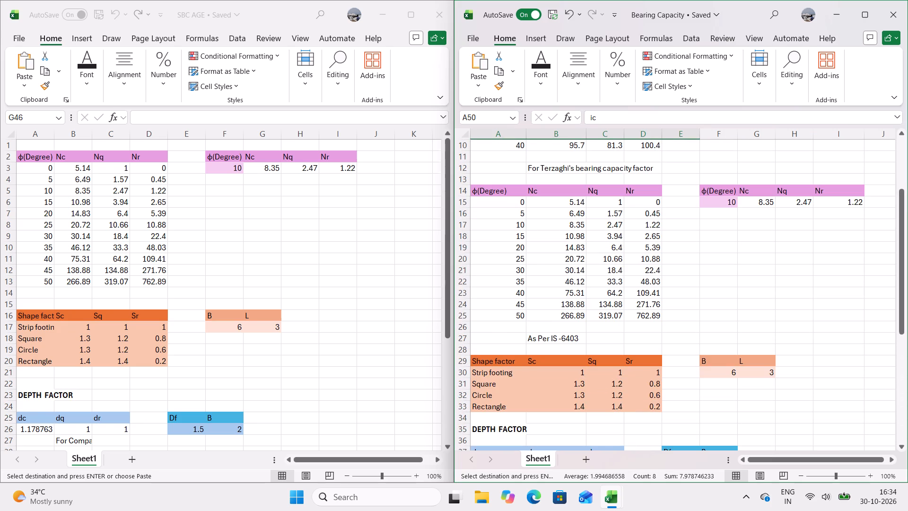
# Set the φ (Degree) input in F15, beside the IS-6403 bearing capacity table in Bearing Capacity, to 12.
pyautogui.click(724, 197)
pyautogui.write('12')
pyautogui.press('Return')
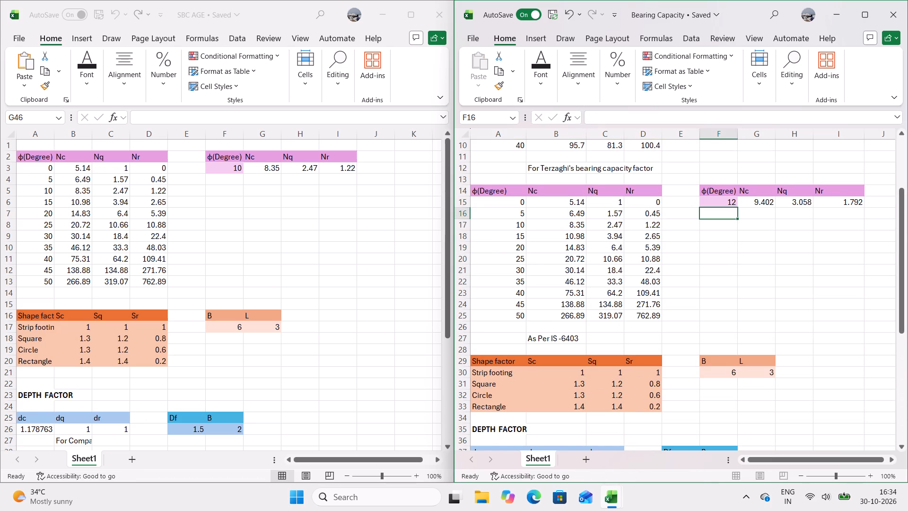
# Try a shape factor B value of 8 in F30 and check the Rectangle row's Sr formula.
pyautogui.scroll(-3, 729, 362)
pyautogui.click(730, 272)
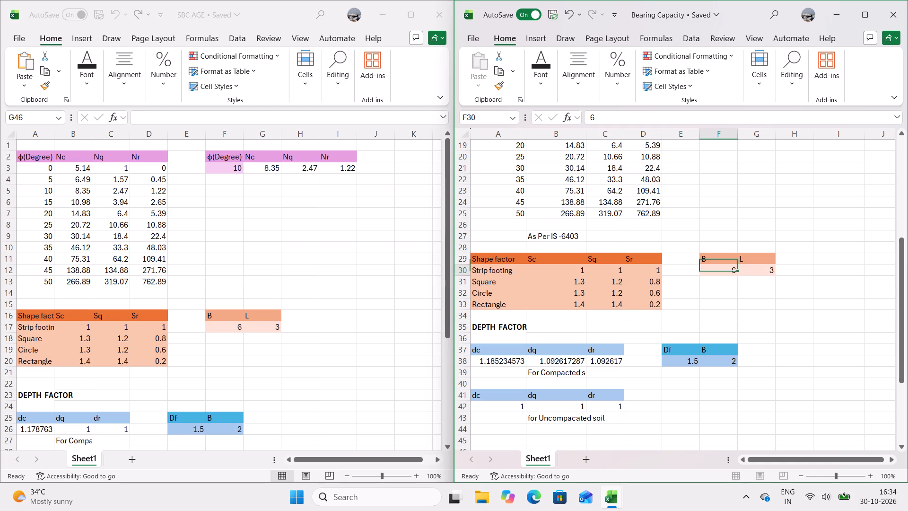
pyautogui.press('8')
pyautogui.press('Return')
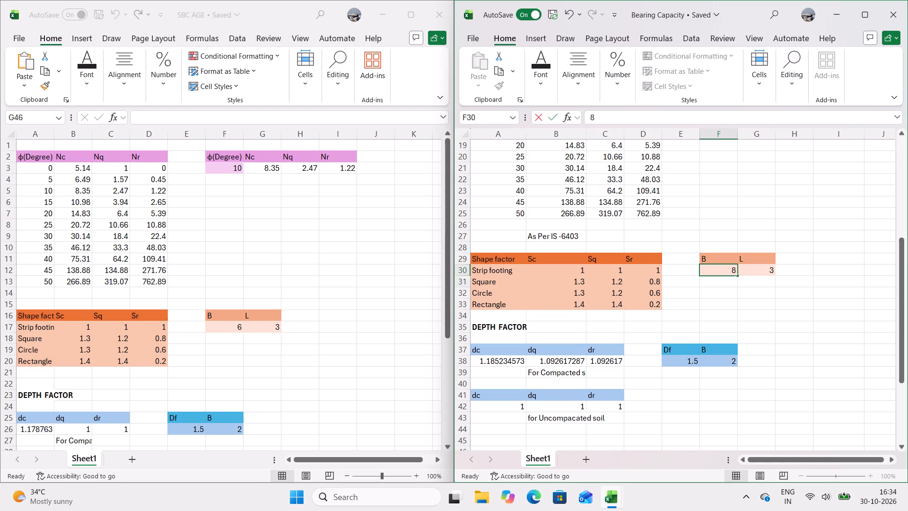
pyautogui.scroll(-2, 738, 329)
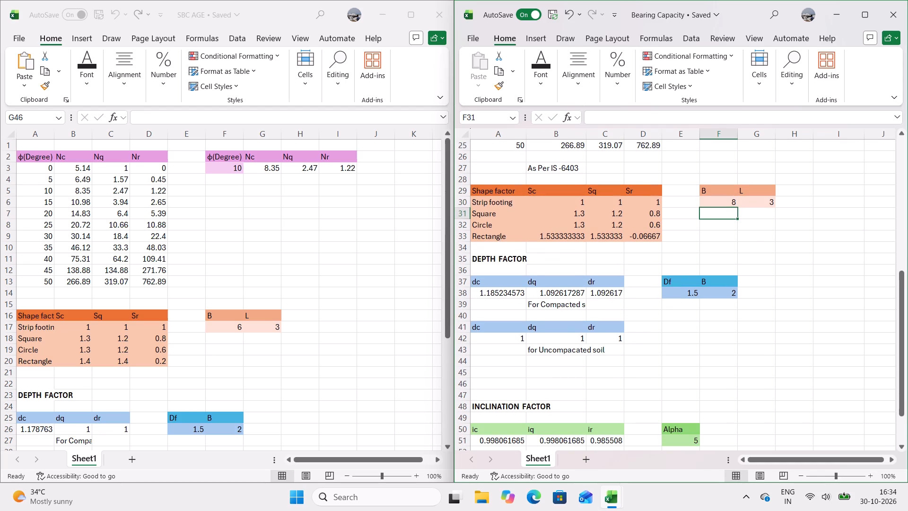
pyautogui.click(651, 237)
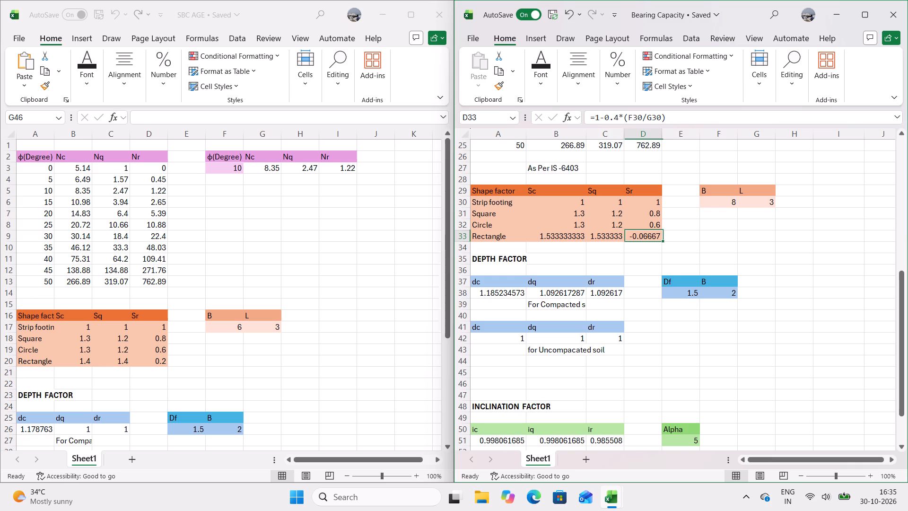
# Set the shape factor input B in F30 to 2.
pyautogui.click(725, 207)
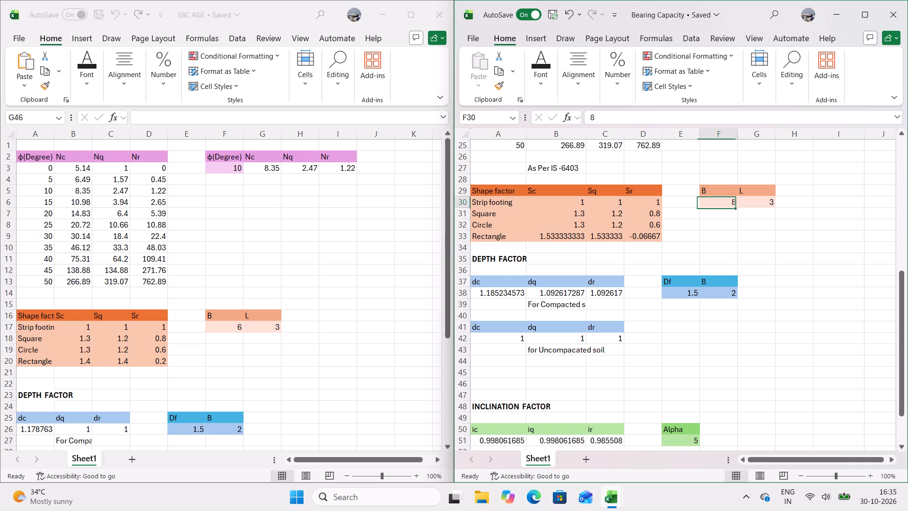
pyautogui.press('2')
pyautogui.click(751, 232)
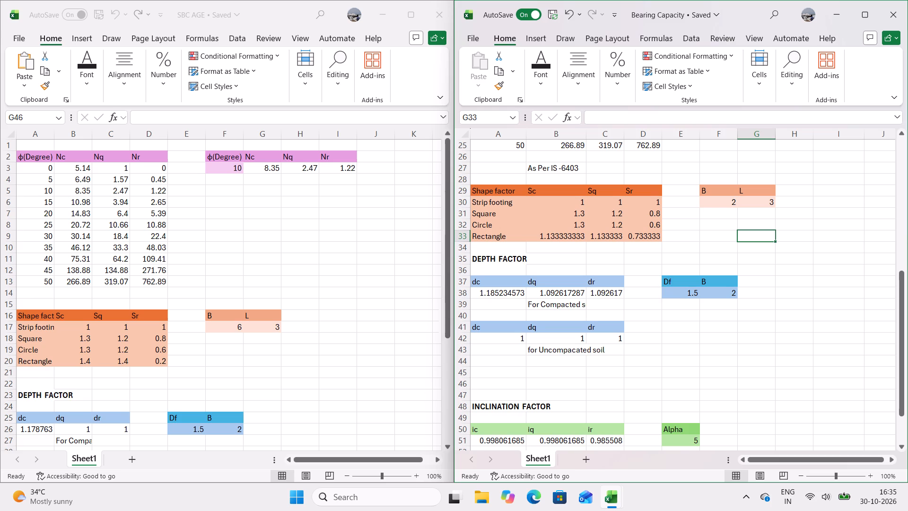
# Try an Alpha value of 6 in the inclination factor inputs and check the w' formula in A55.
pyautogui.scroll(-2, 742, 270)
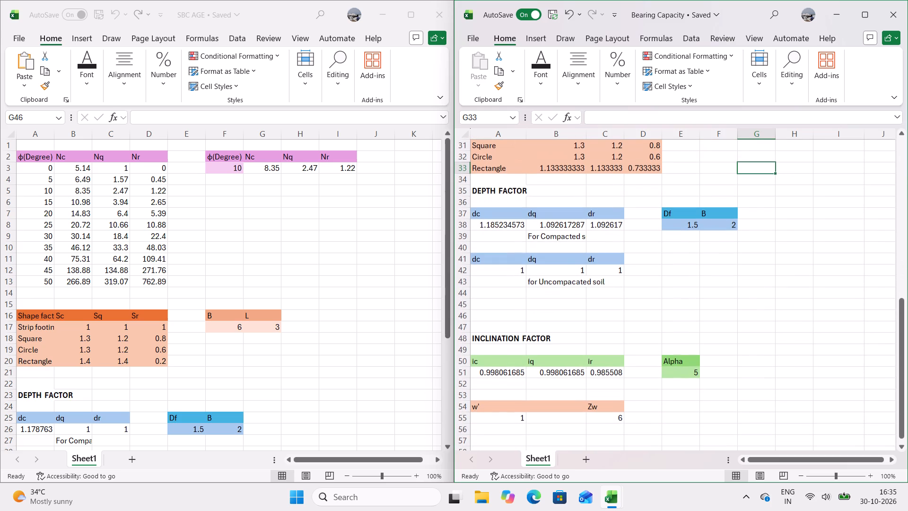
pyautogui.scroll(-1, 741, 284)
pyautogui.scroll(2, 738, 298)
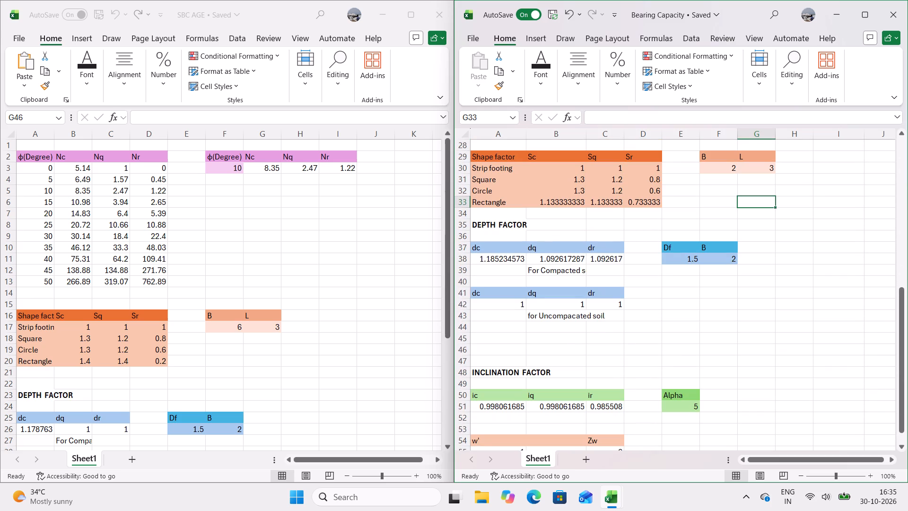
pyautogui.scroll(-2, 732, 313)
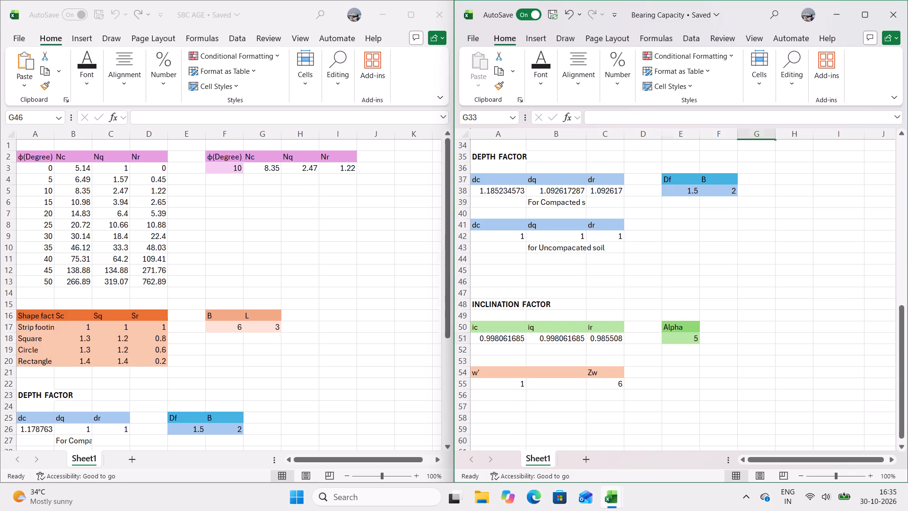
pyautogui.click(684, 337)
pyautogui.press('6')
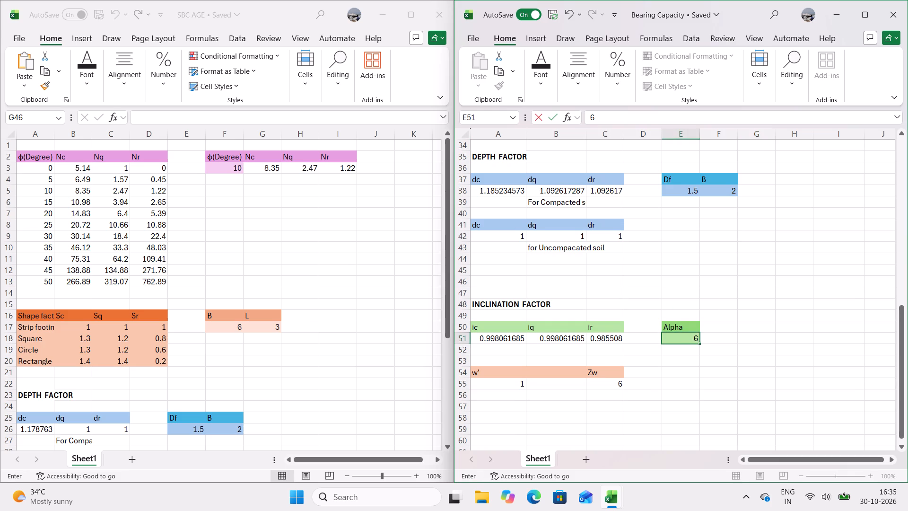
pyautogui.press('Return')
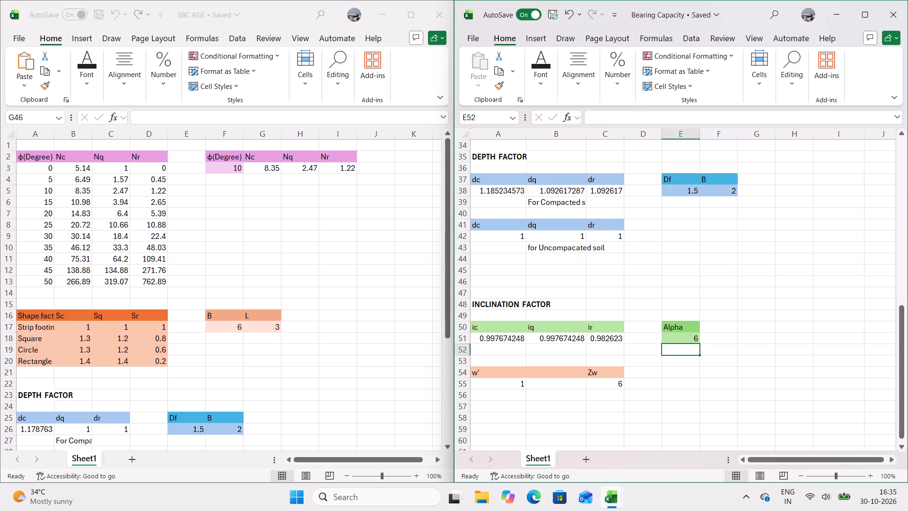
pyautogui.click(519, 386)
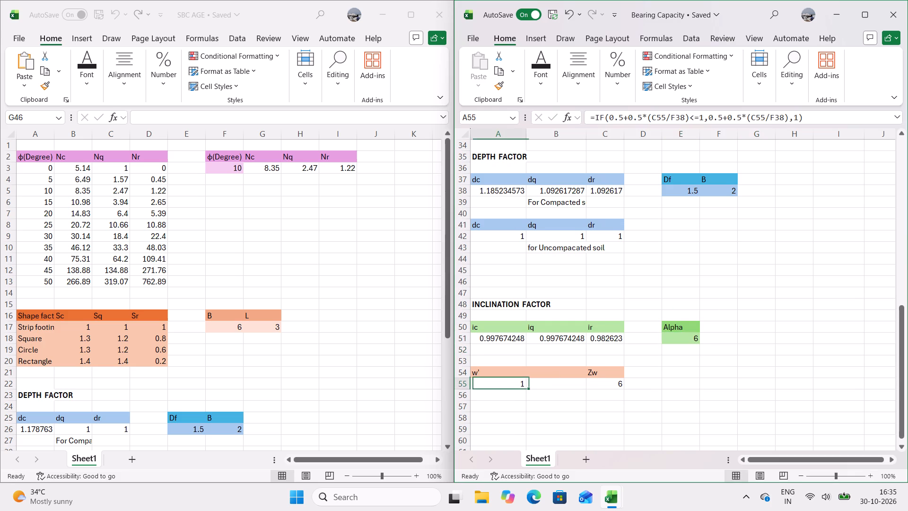
# Set the inclination factor's Alpha input in E51 to 35.
pyautogui.click(685, 339)
pyautogui.write('35')
pyautogui.press('Return')
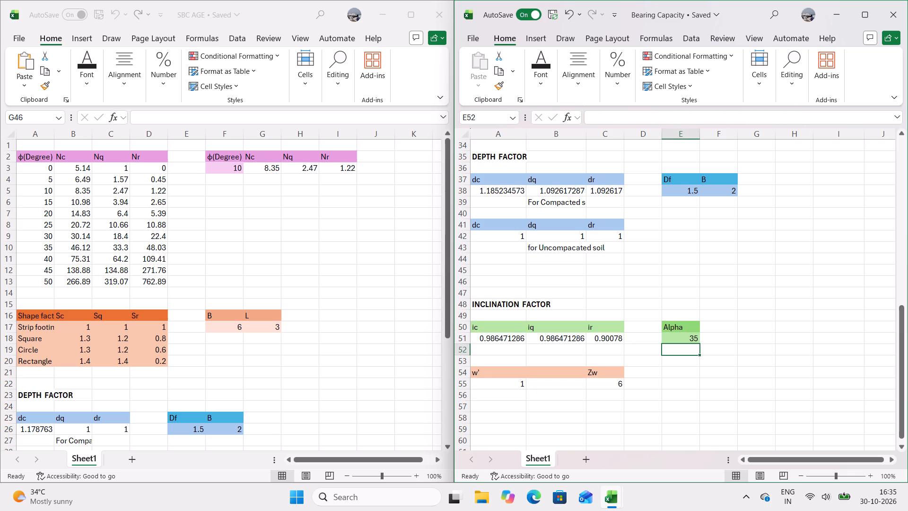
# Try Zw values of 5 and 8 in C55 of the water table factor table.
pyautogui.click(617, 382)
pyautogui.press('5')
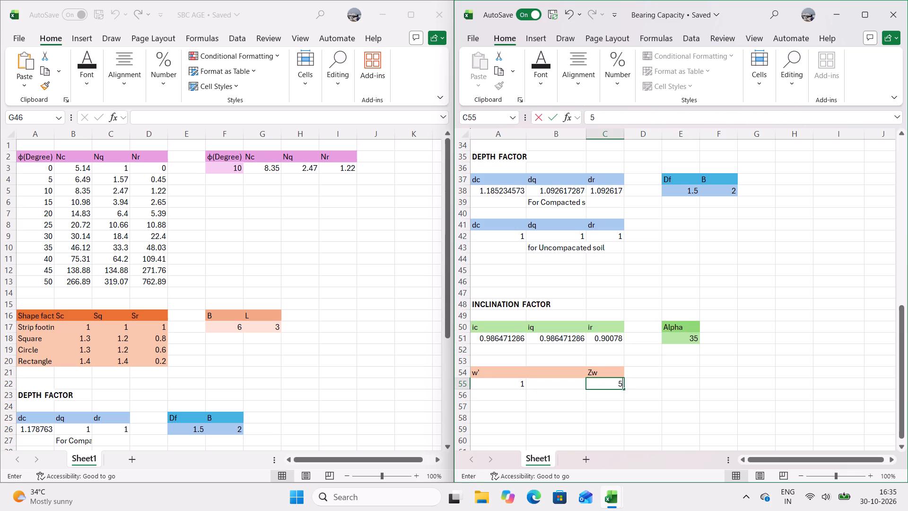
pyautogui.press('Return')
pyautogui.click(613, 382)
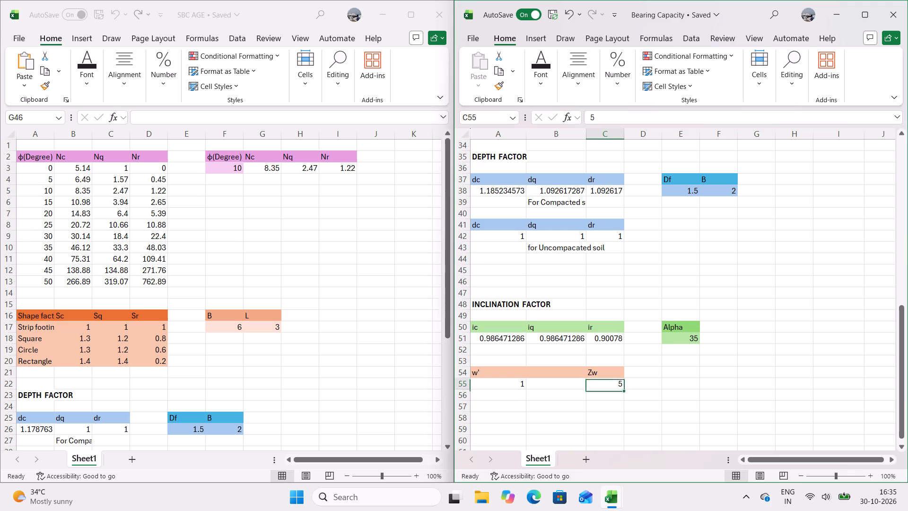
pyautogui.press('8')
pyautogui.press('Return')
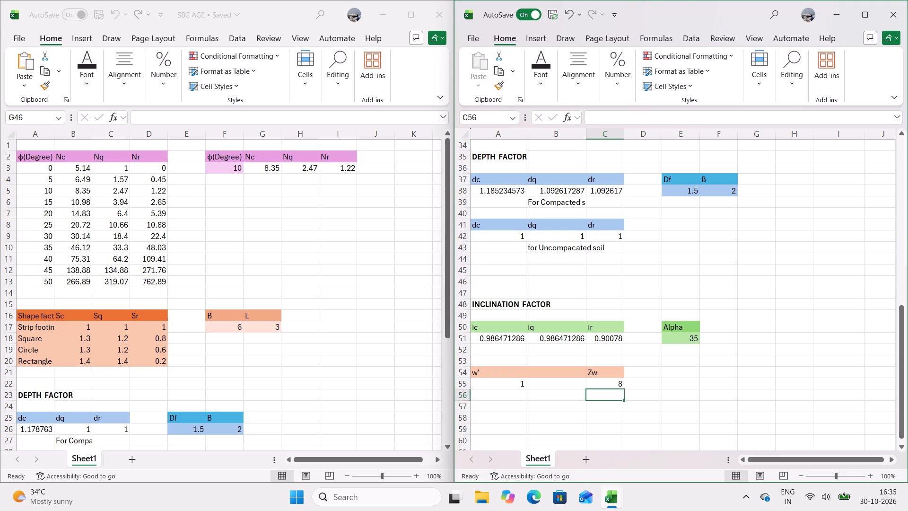
# Set the Zw value in C55 of the water table factor table to 1.
pyautogui.click(611, 384)
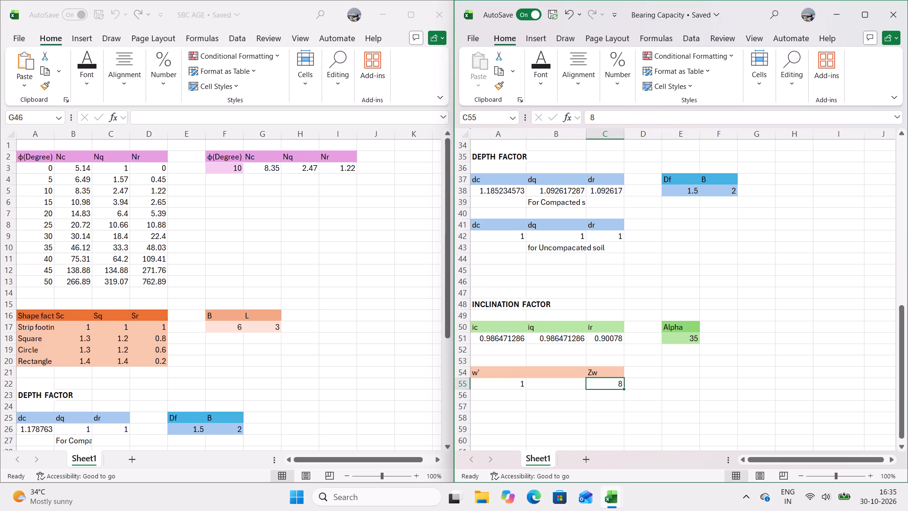
pyautogui.press('1')
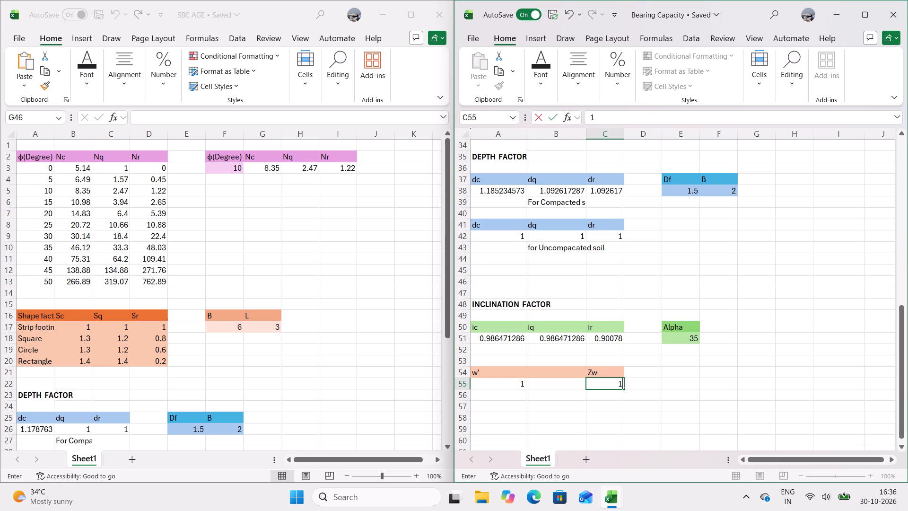
pyautogui.press('Return')
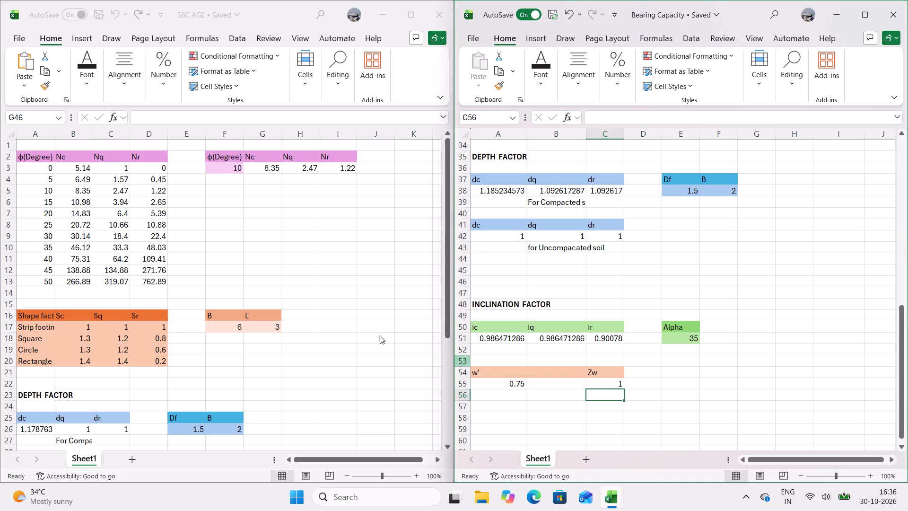
# Close the Bearing Capacity workbook and maximize the SBC AGE workbook.
pyautogui.scroll(-2, 370, 351)
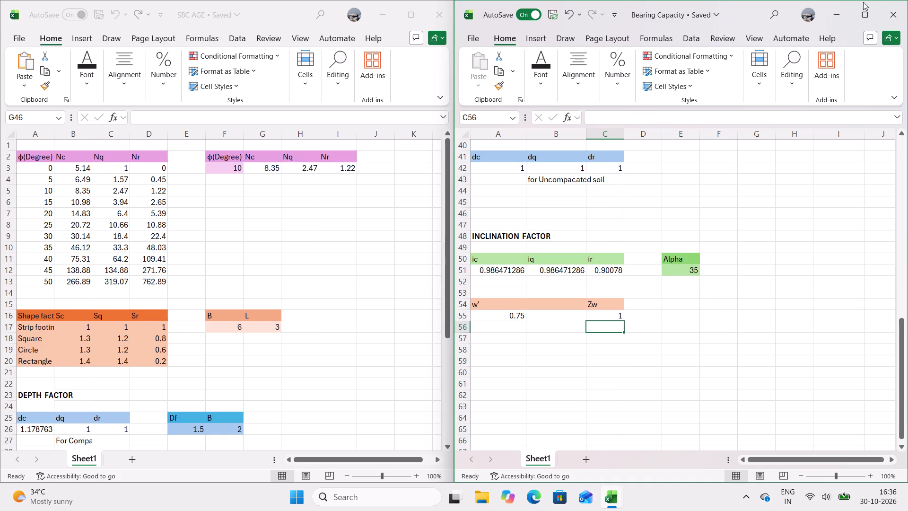
pyautogui.click(902, 7)
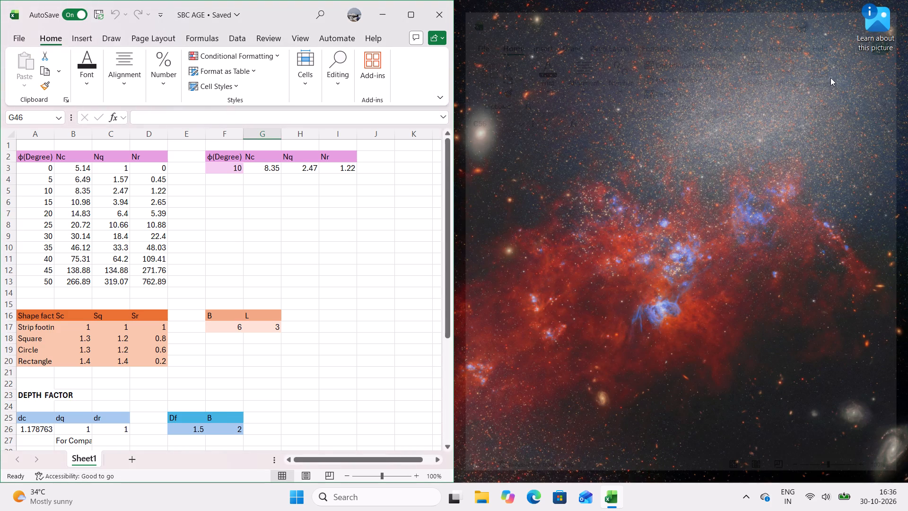
pyautogui.click(404, 10)
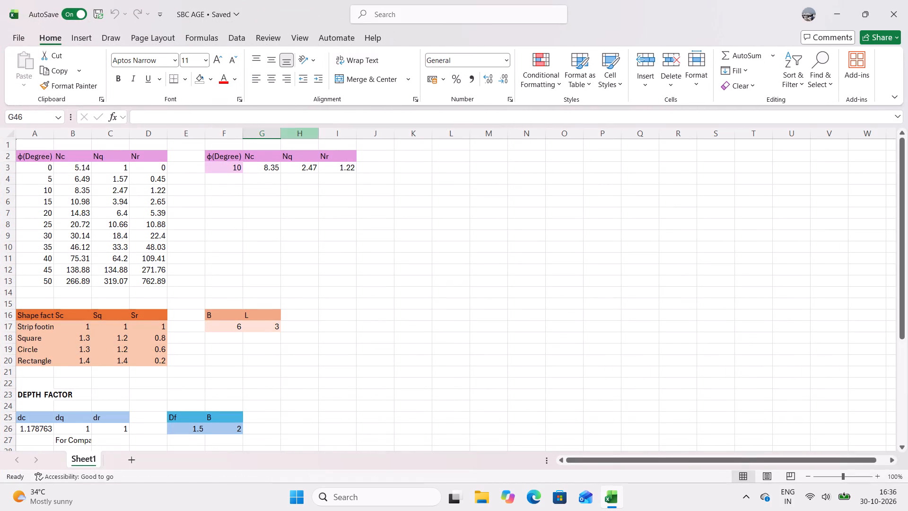
# Fix the ir formula in C36 by replacing its broken #REF! reference with the φ input cell F3.
pyautogui.scroll(-6, 344, 255)
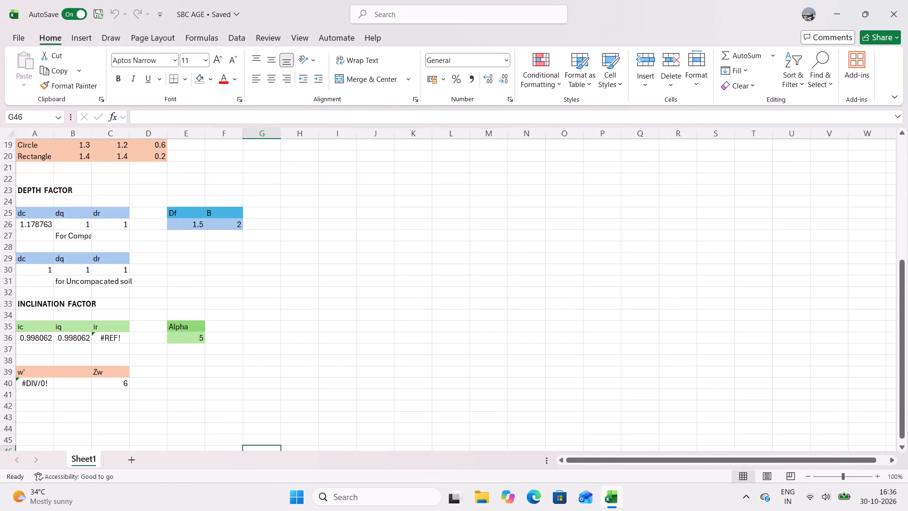
pyautogui.click(112, 337)
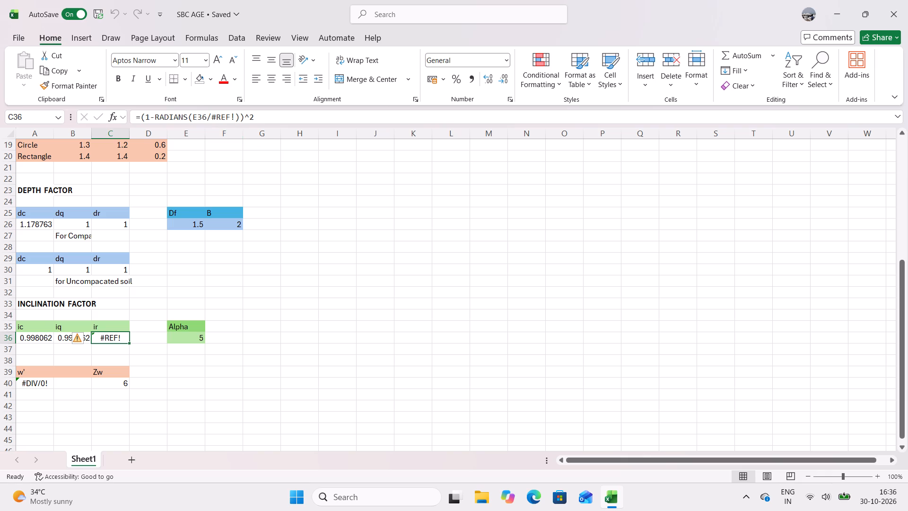
pyautogui.moveTo(236, 115); pyautogui.dragTo(213, 124)
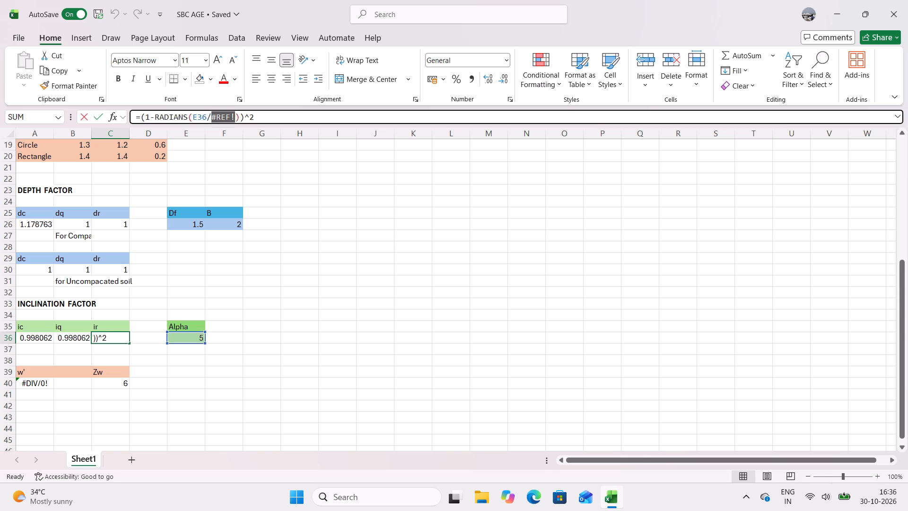
pyautogui.moveTo(213, 124); pyautogui.dragTo(212, 124)
pyautogui.press('BackSpace')
pyautogui.scroll(1, 216, 171)
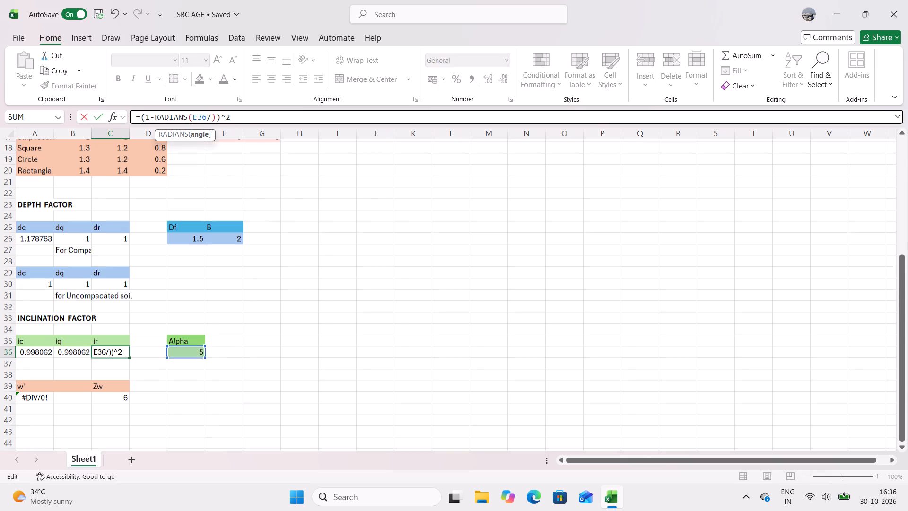
pyautogui.scroll(5, 216, 171)
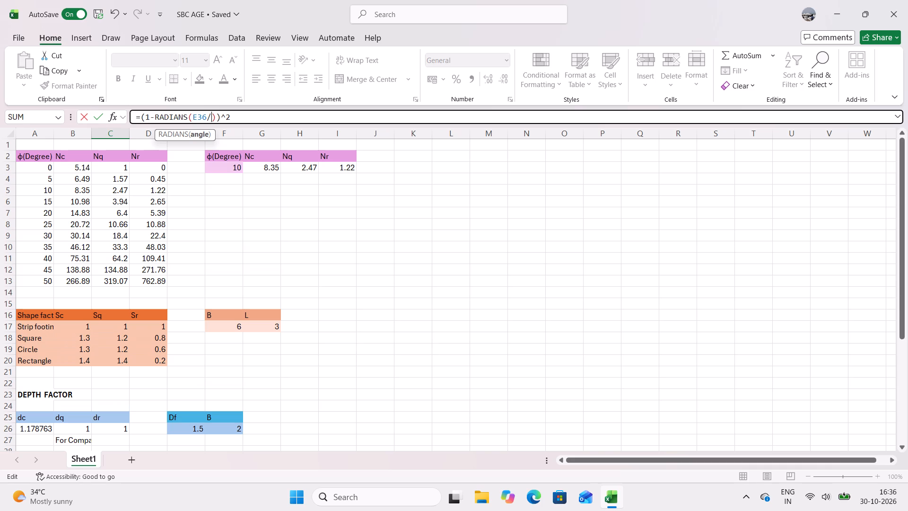
pyautogui.click(218, 165)
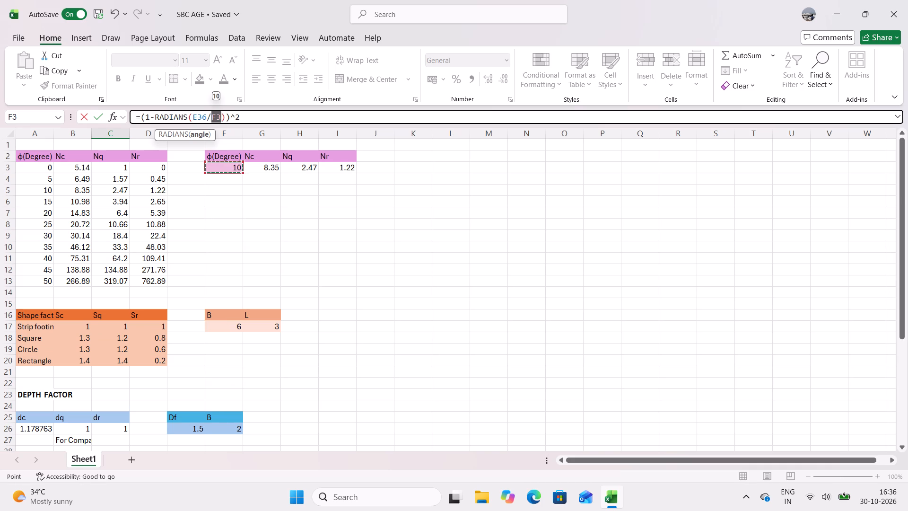
pyautogui.click(228, 212)
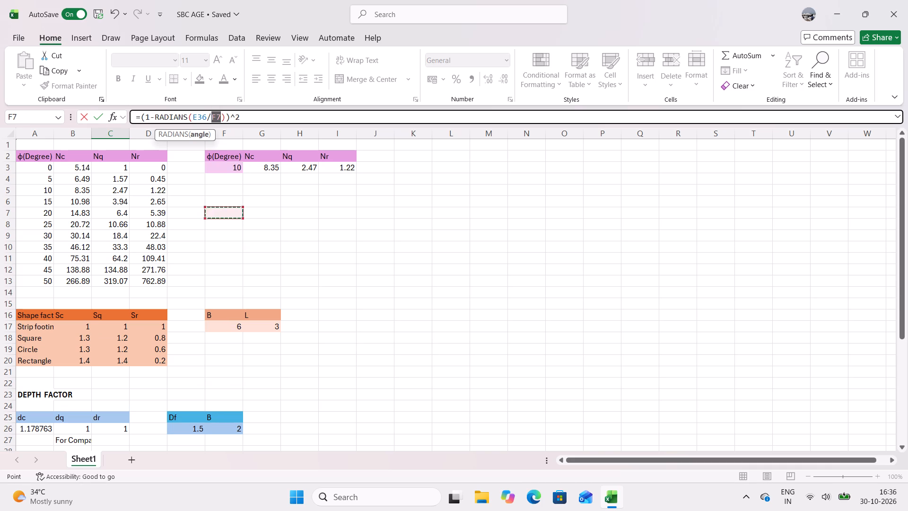
pyautogui.click(229, 171)
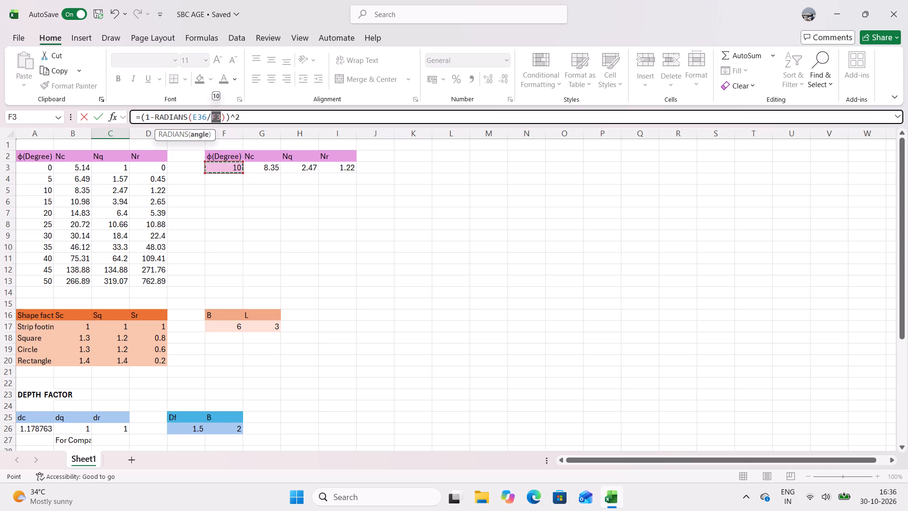
pyautogui.press('Return')
# Check the w' formula in A40 and set the inclination factor's Alpha input in E36 to 10.
pyautogui.scroll(-2, 194, 247)
pyautogui.scroll(-1, 180, 304)
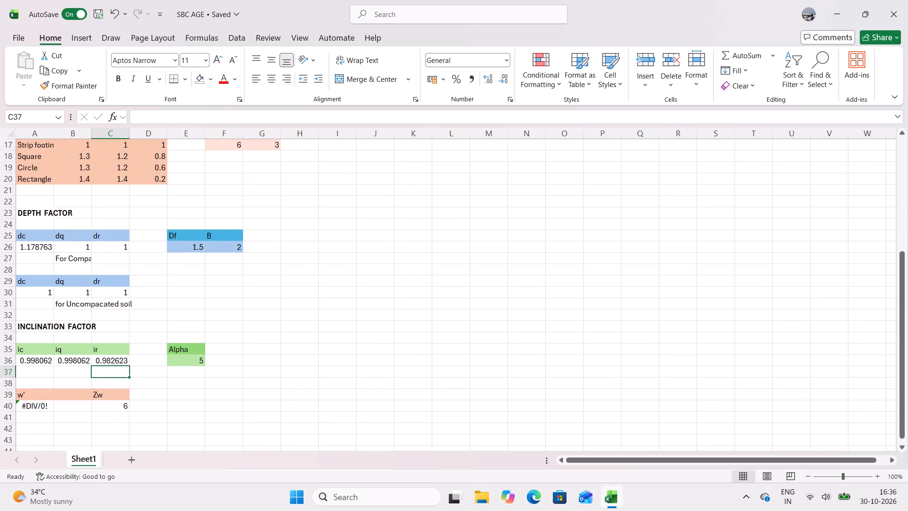
pyautogui.click(40, 368)
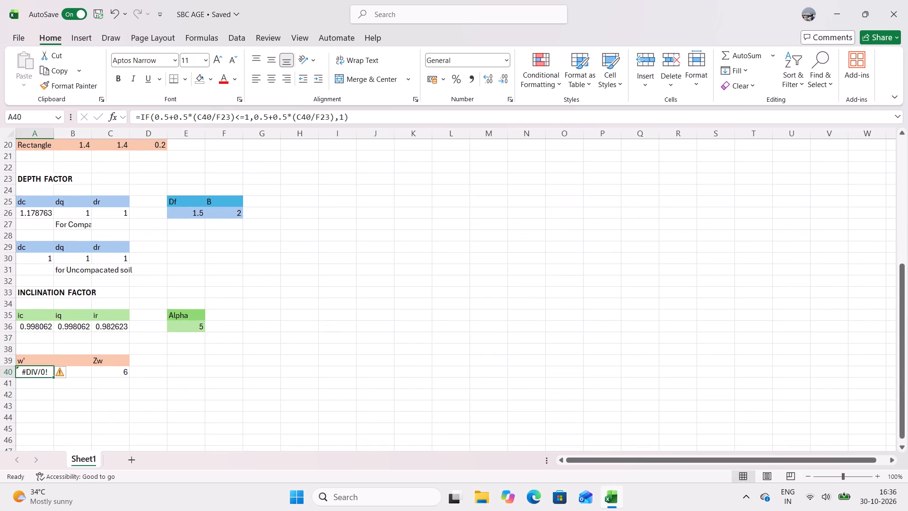
pyautogui.click(113, 371)
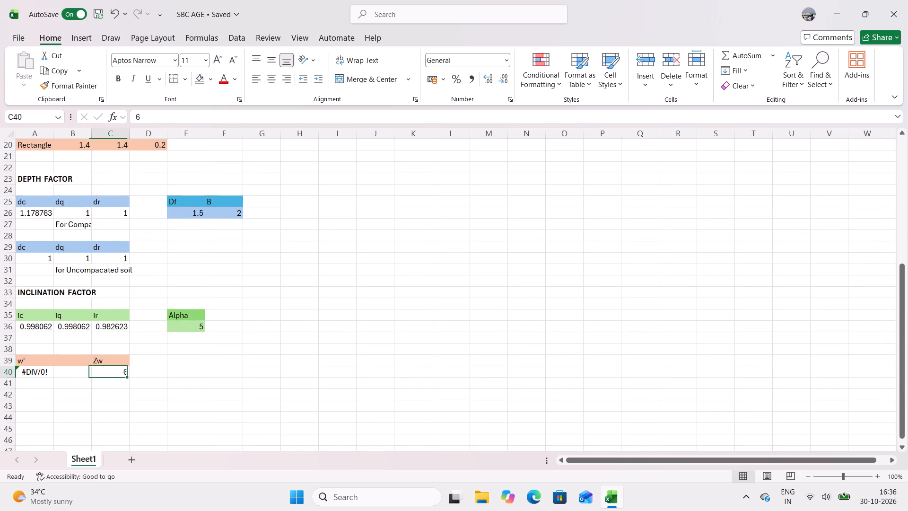
pyautogui.click(187, 324)
pyautogui.press('1')
pyautogui.press('0')
pyautogui.press('Return')
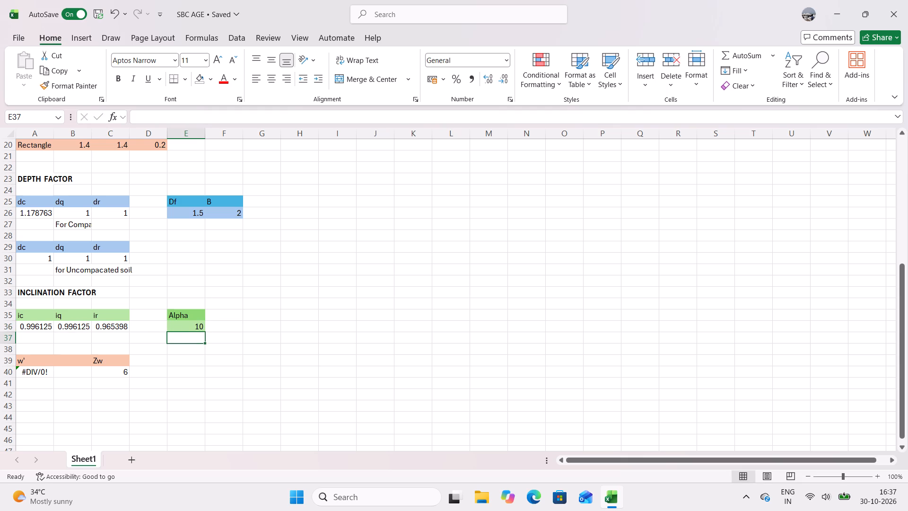
# Set the depth factor inputs to 5 for B in F26 and 2 for Df in E26.
pyautogui.click(240, 215)
pyautogui.press('5')
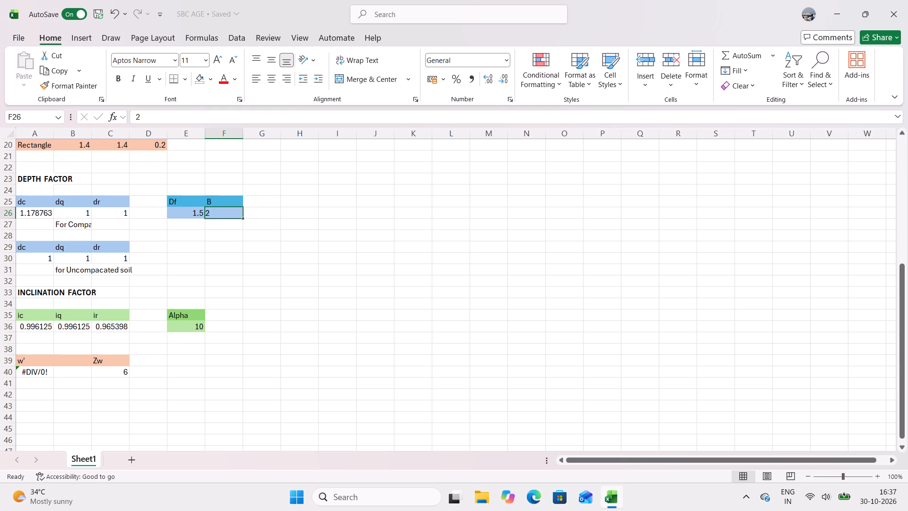
pyautogui.press('Return')
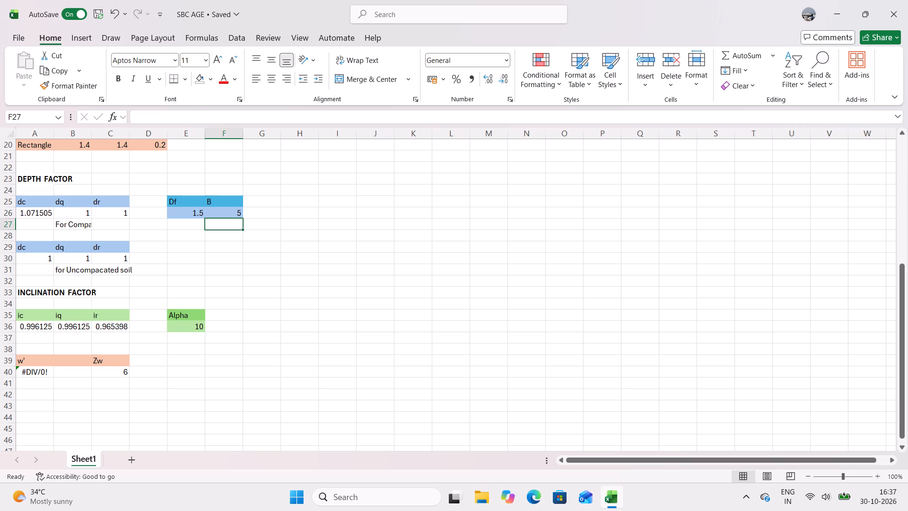
pyautogui.click(189, 215)
pyautogui.press('2')
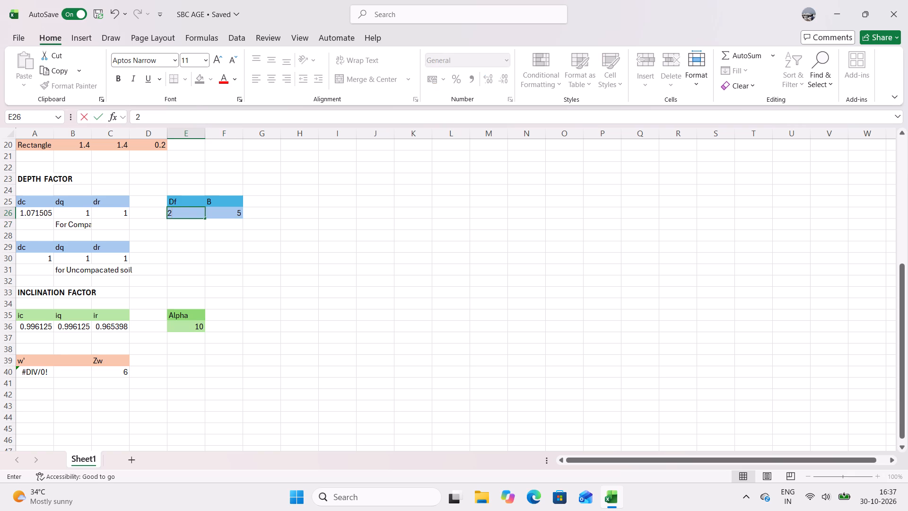
pyautogui.press('Return')
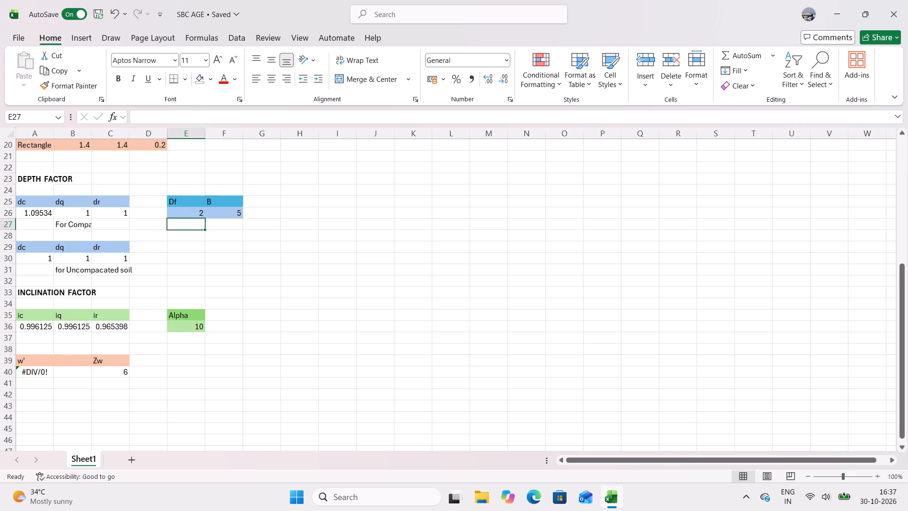
# Examine the w' formula in A40 and its Zw input, comparing its references with the tables above.
pyautogui.click(33, 373)
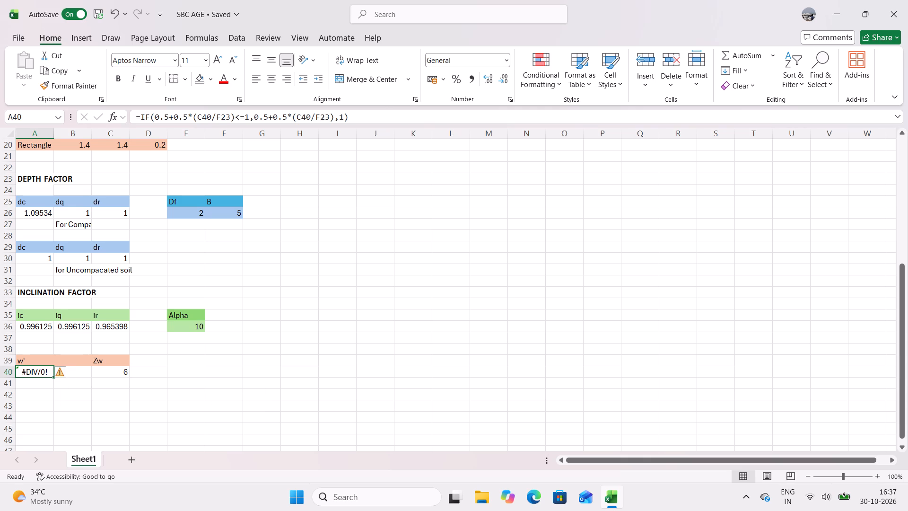
pyautogui.click(115, 378)
pyautogui.click(113, 372)
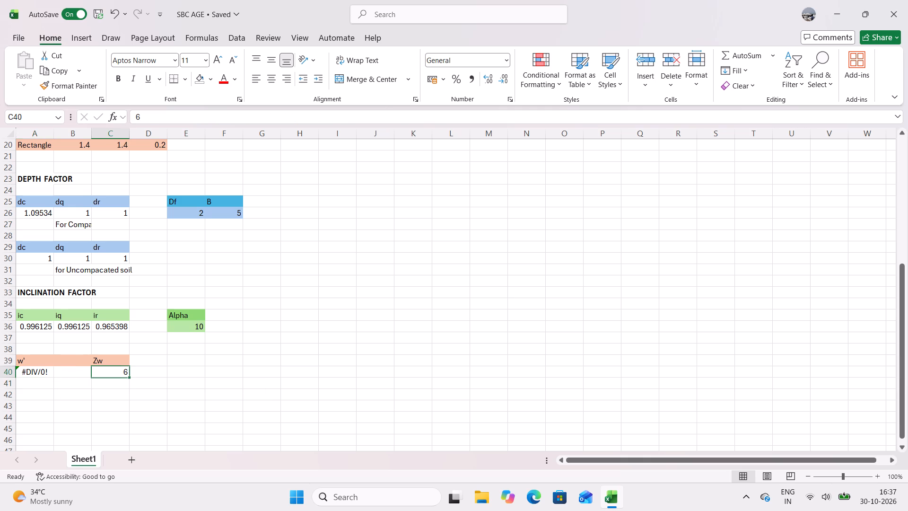
pyautogui.scroll(2, 171, 339)
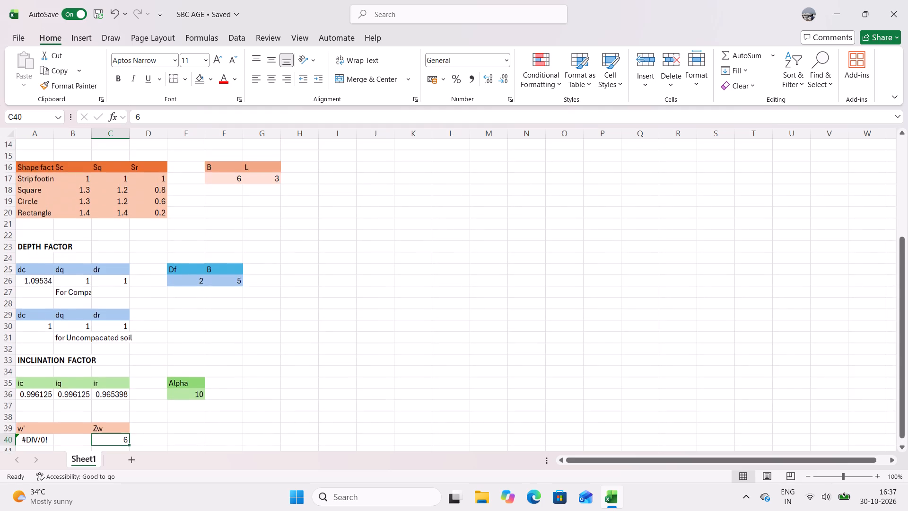
pyautogui.scroll(5, 171, 338)
pyautogui.scroll(-4, 162, 338)
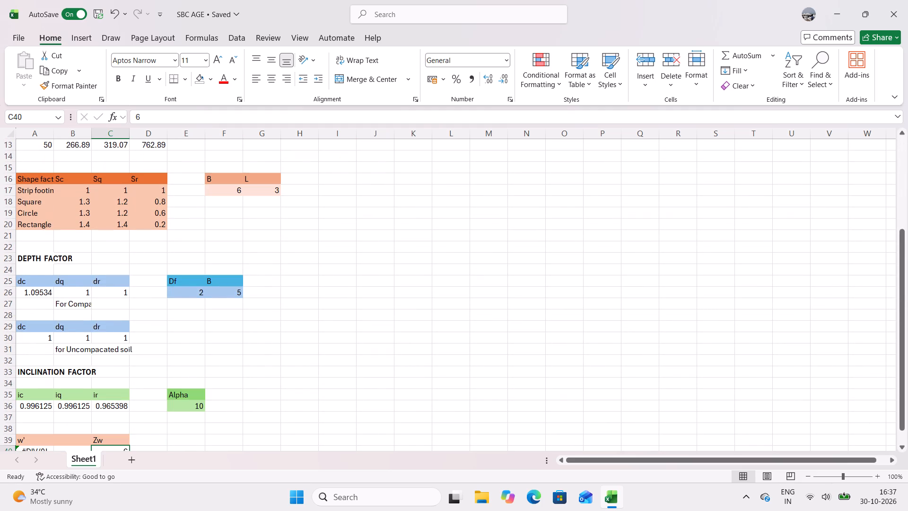
pyautogui.scroll(-2, 162, 339)
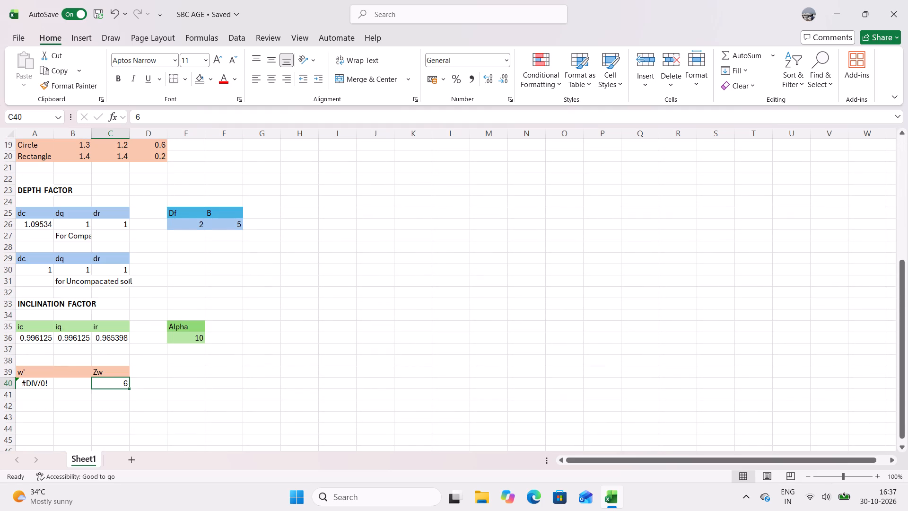
pyautogui.click(35, 388)
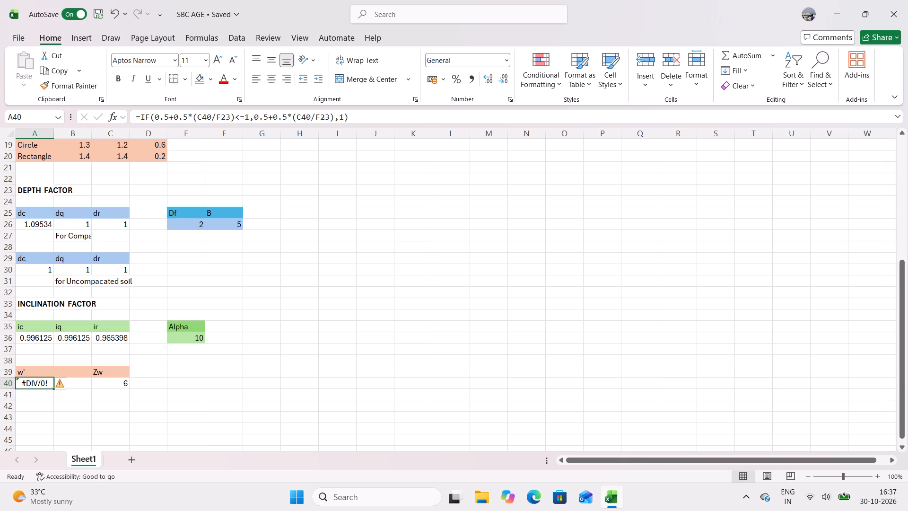
pyautogui.click(37, 381)
# Start an input table in row 42 with the headers Shape, B, Df and L in A42 to D42.
pyautogui.click(33, 411)
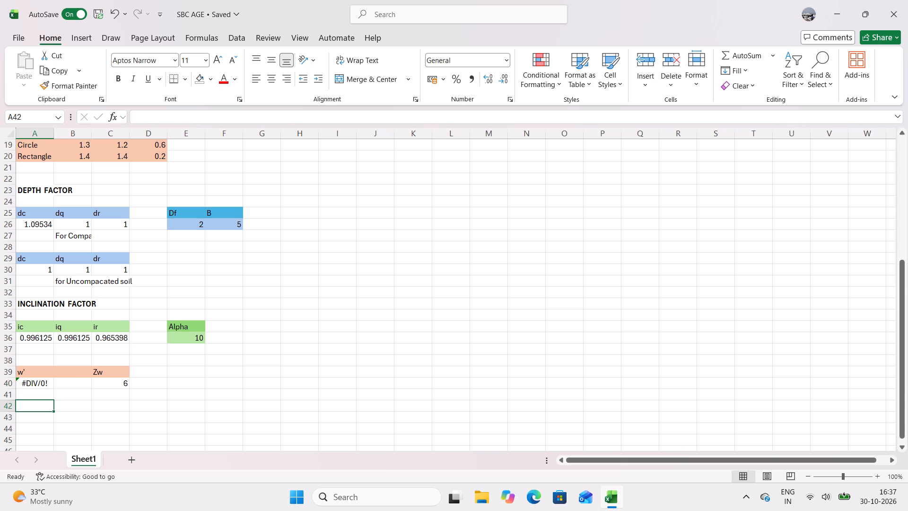
pyautogui.write('SH')
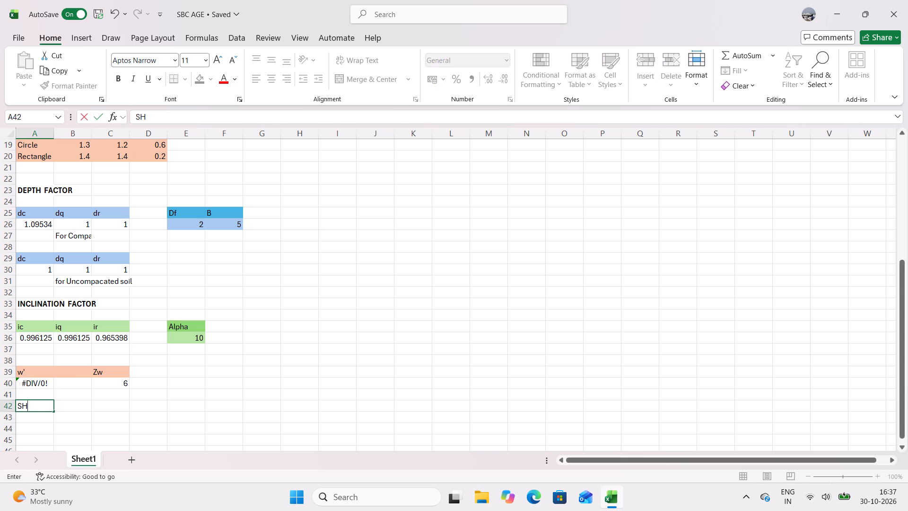
pyautogui.press('BackSpace')
pyautogui.write('hape')
pyautogui.press('Right')
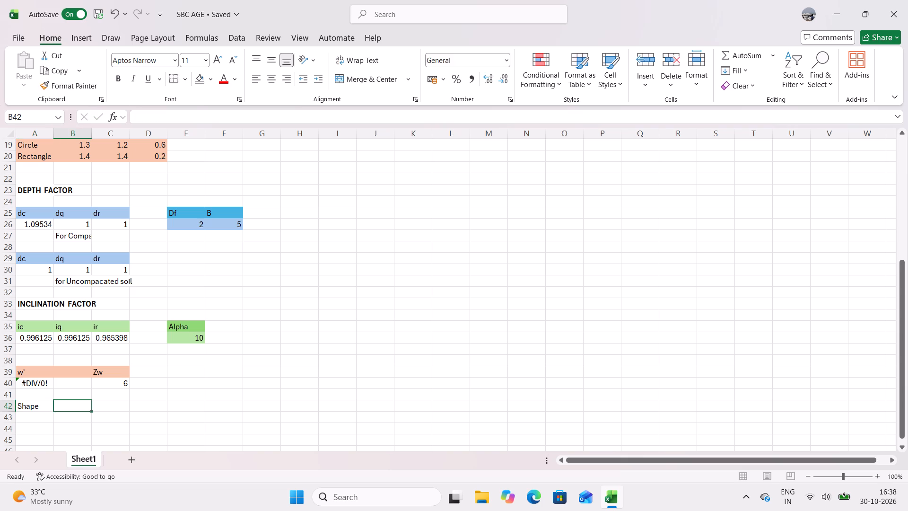
pyautogui.press('b')
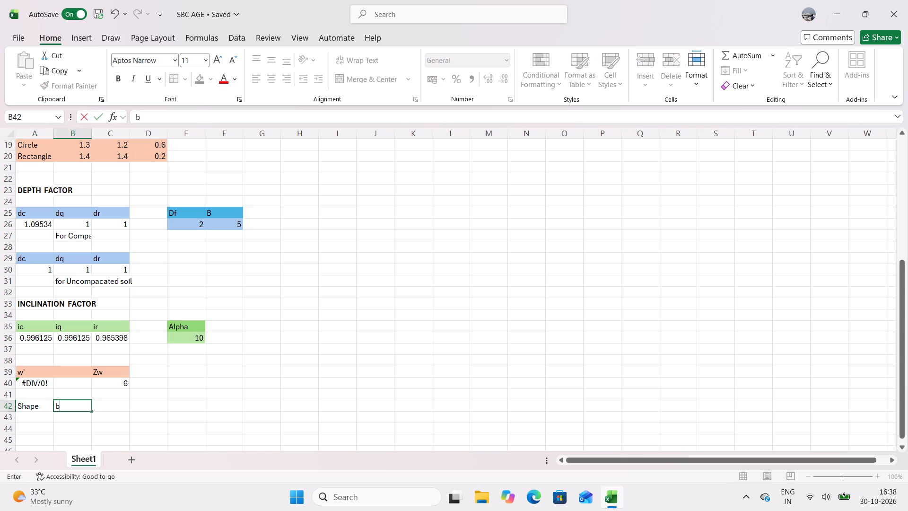
pyautogui.press('b')
pyautogui.press('Right')
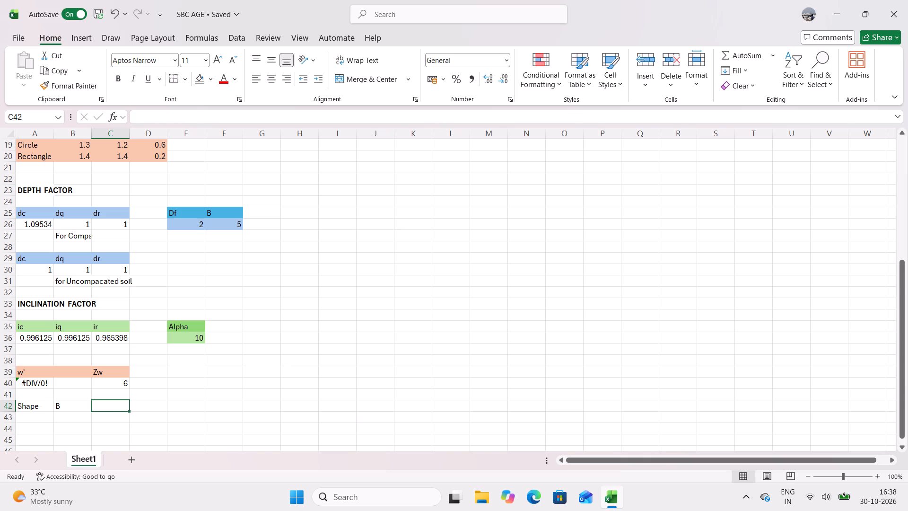
pyautogui.press('d')
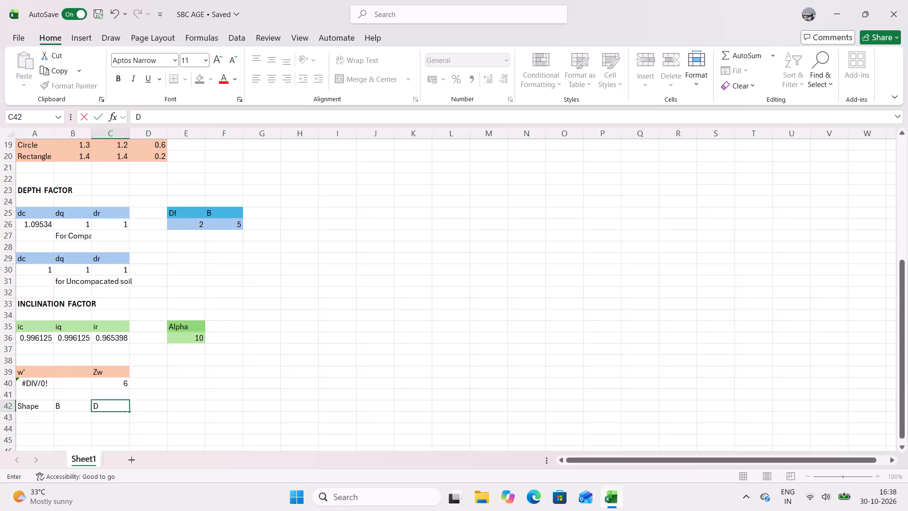
pyautogui.press('f')
pyautogui.press('Right')
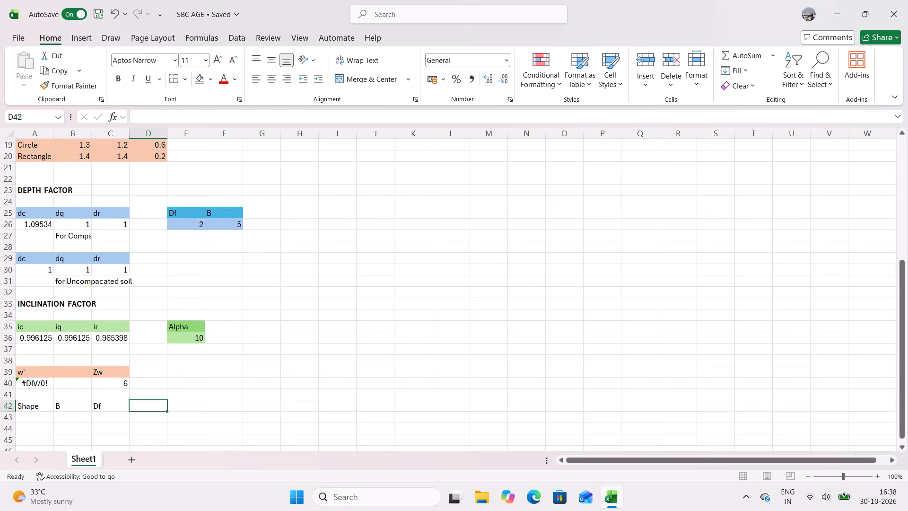
pyautogui.press('Right')
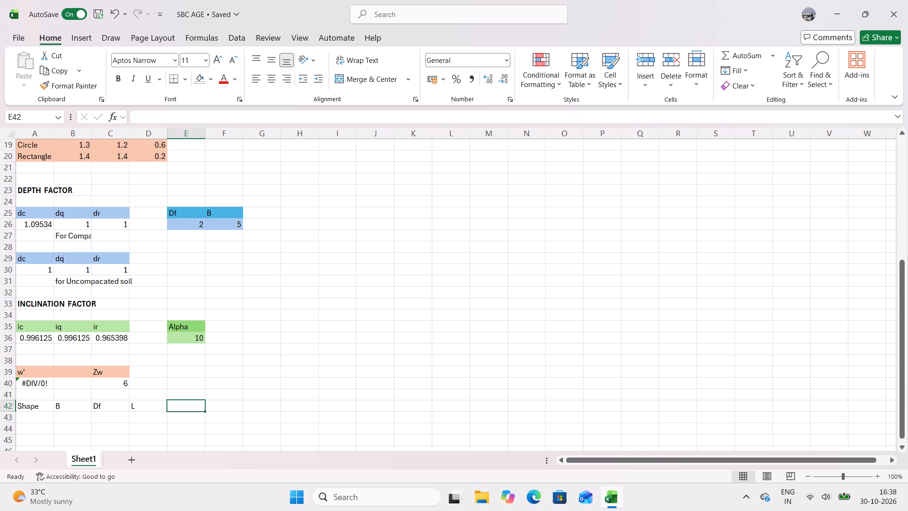
# Add the headers Alpha in E42 and C in F42 to the new input table.
pyautogui.press('i')
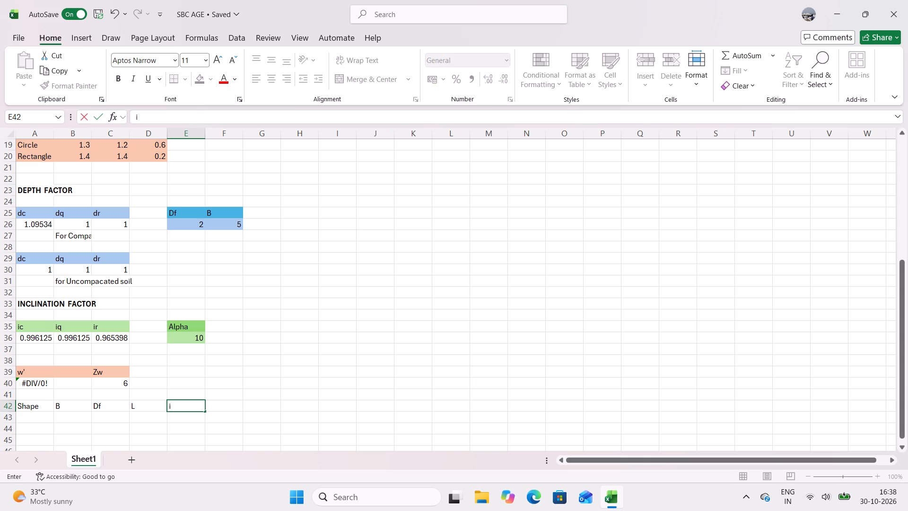
pyautogui.press('BackSpace')
pyautogui.press('BackSpace')
pyautogui.write('lpha')
pyautogui.press('Right')
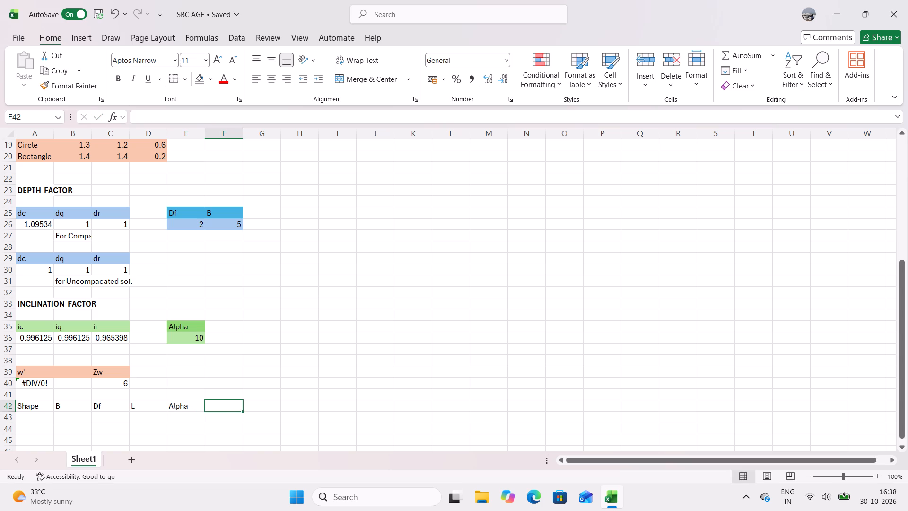
pyautogui.write('CA')
pyautogui.press('BackSpace')
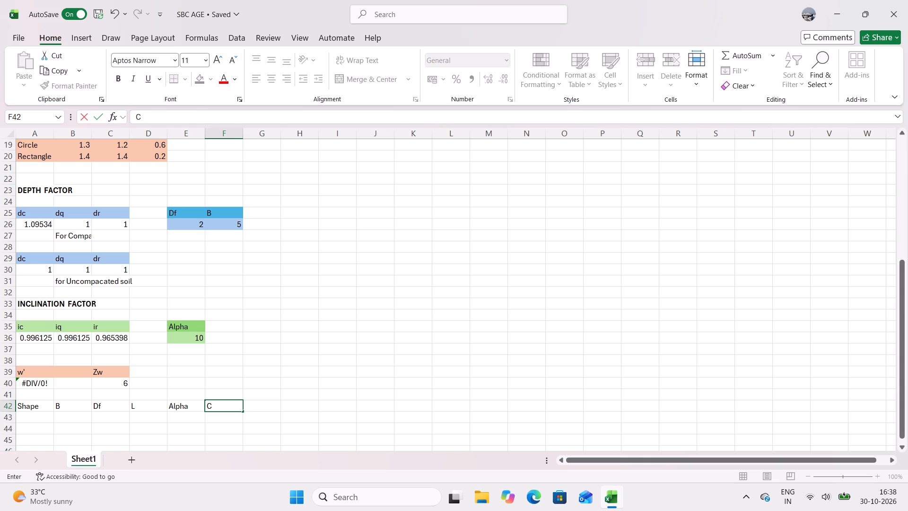
pyautogui.press('Right')
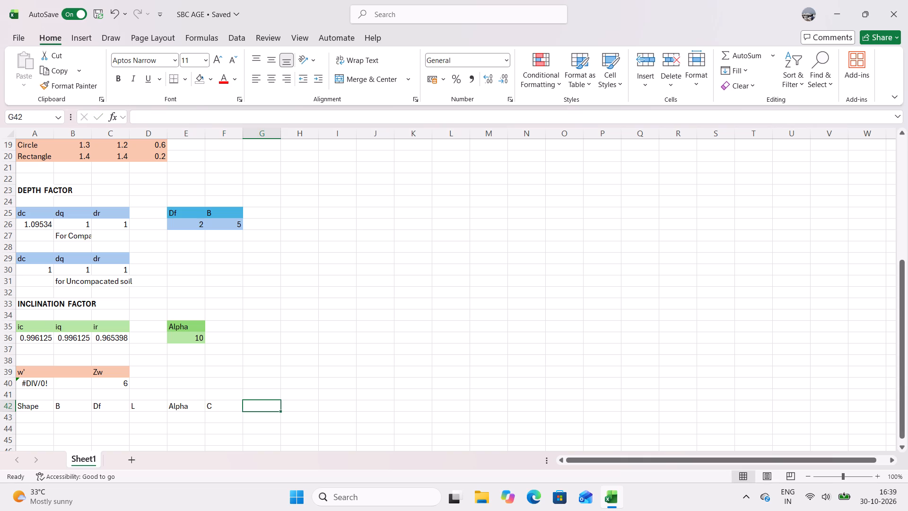
# Insert the Greek small letter phi symbol (φ) as the header in G42.
pyautogui.click(80, 35)
pyautogui.click(815, 69)
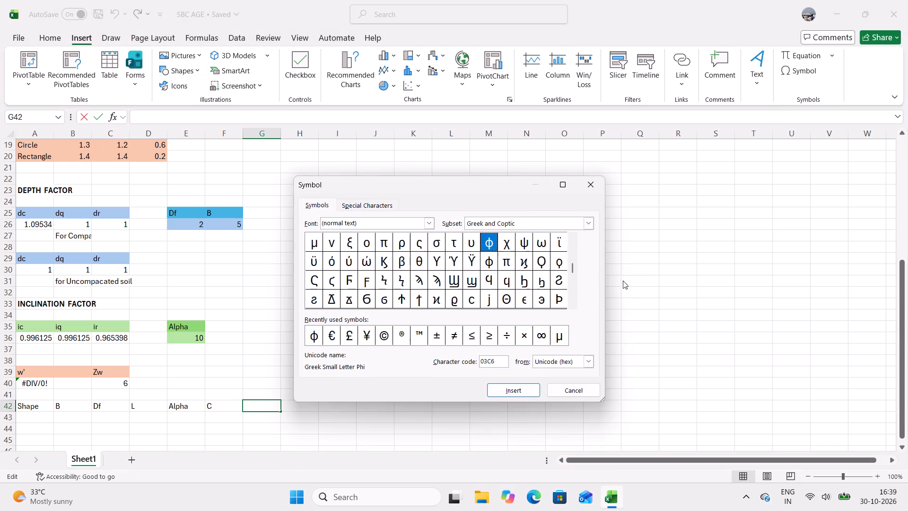
pyautogui.click(491, 236)
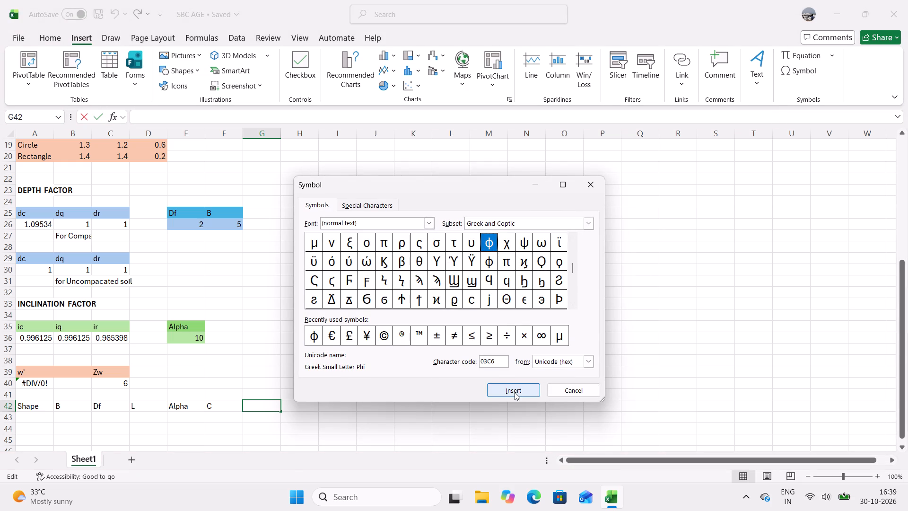
pyautogui.click(515, 392)
pyautogui.click(588, 187)
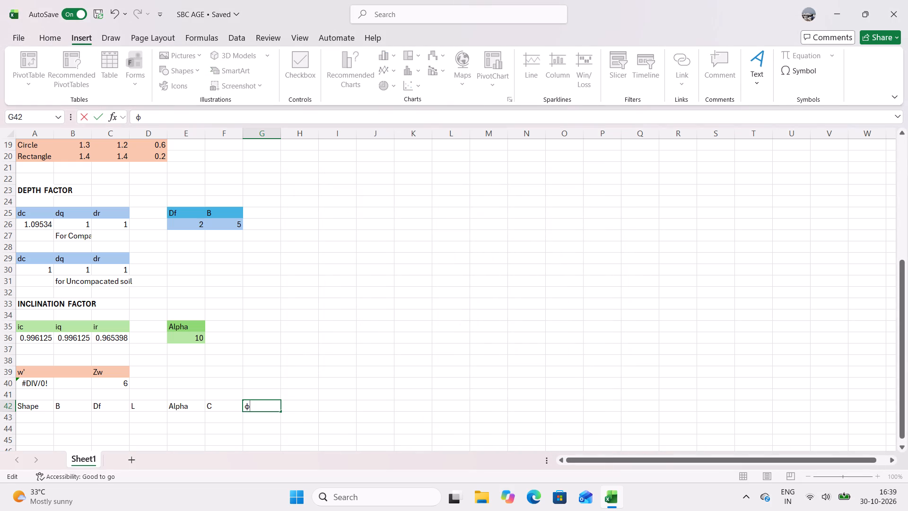
# Add the headers Gamma in H42 and W.T. in I42 to the input table.
pyautogui.click(295, 408)
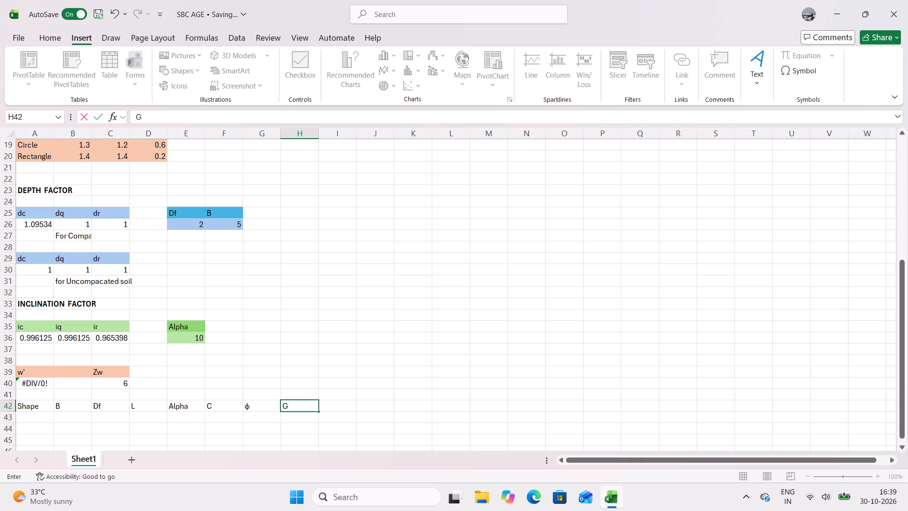
pyautogui.write('amma')
pyautogui.press('Right')
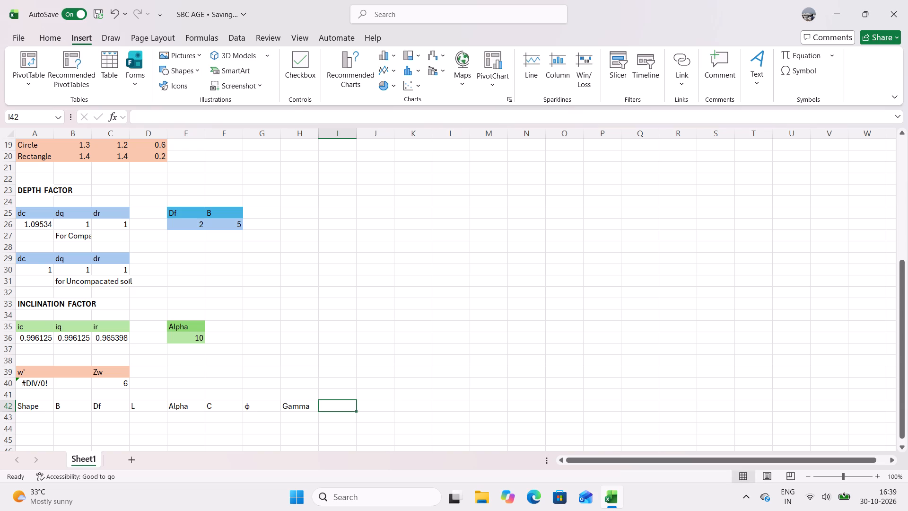
pyautogui.press('t')
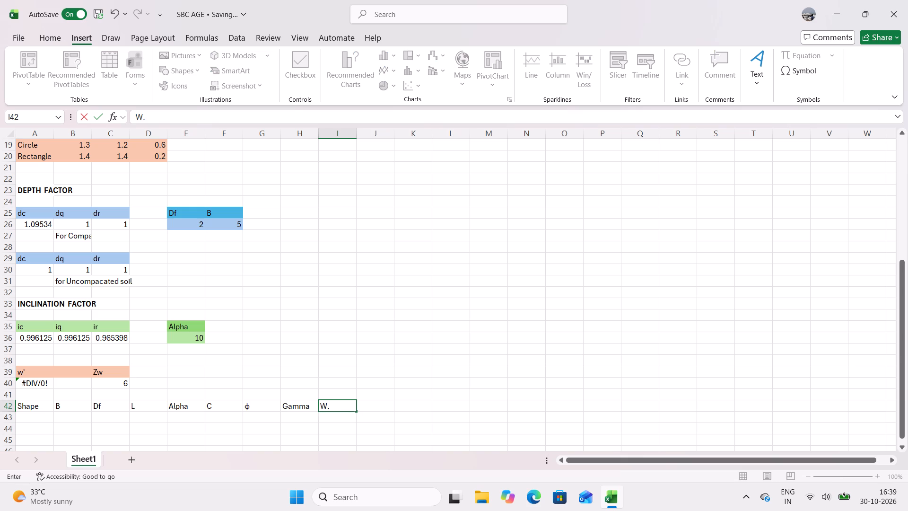
pyautogui.press('y')
pyautogui.press('BackSpace')
pyautogui.press('t')
pyautogui.press('Right')
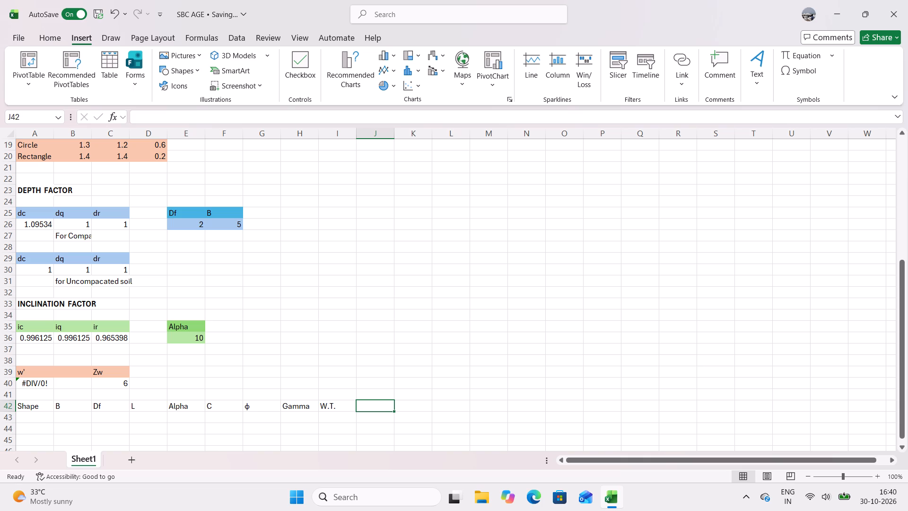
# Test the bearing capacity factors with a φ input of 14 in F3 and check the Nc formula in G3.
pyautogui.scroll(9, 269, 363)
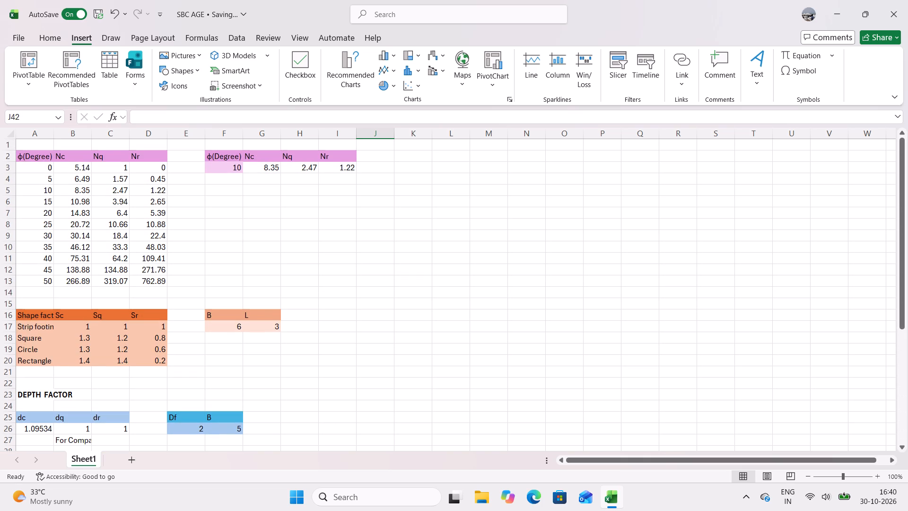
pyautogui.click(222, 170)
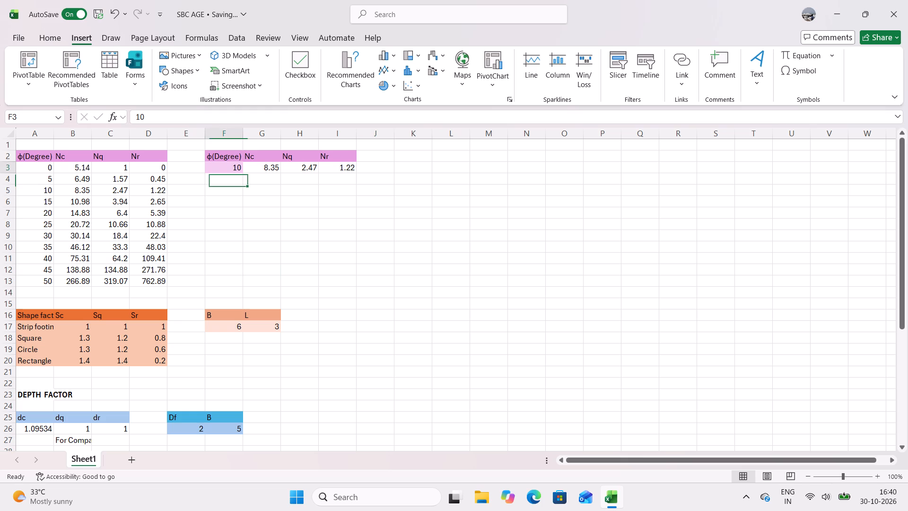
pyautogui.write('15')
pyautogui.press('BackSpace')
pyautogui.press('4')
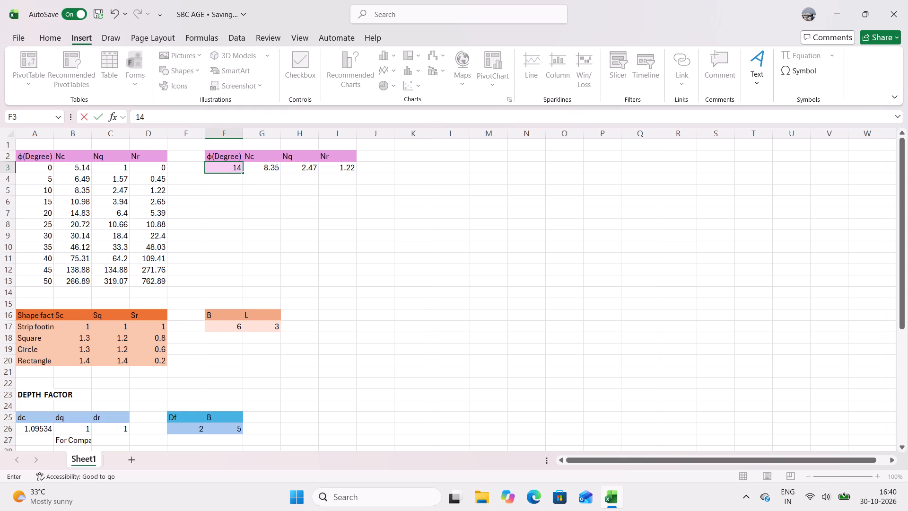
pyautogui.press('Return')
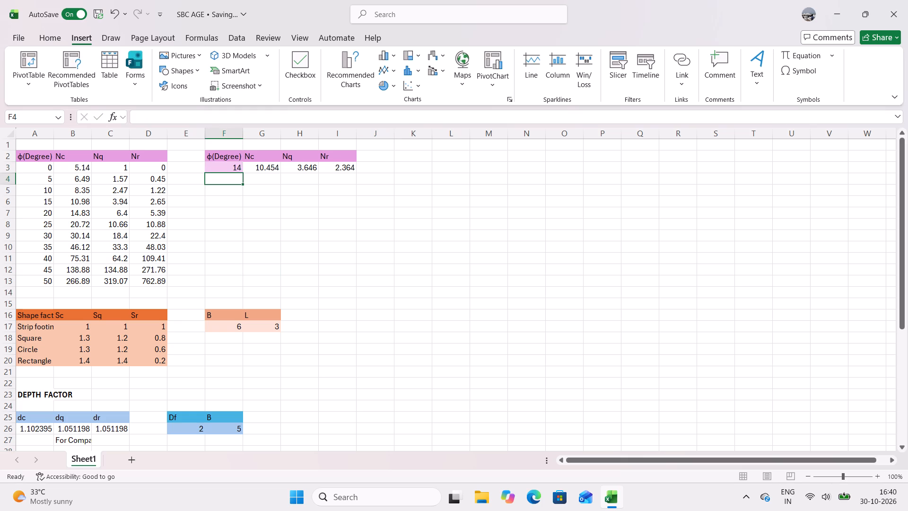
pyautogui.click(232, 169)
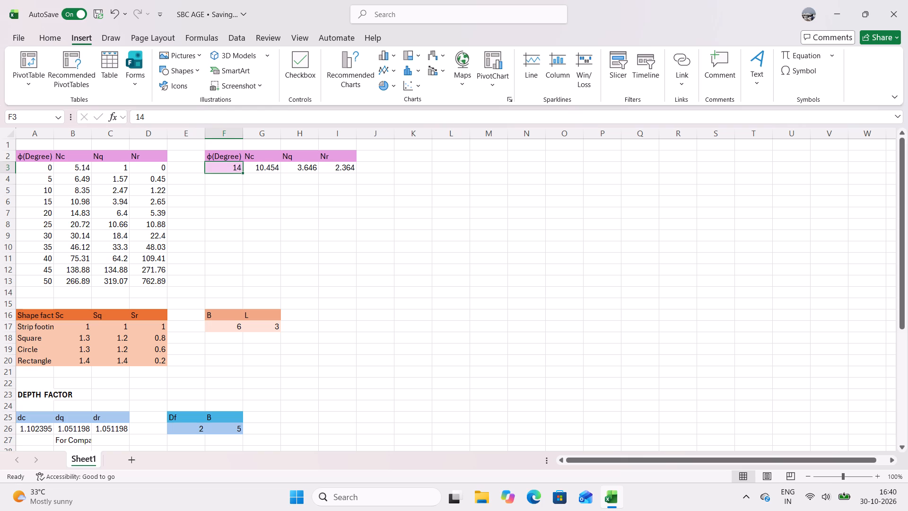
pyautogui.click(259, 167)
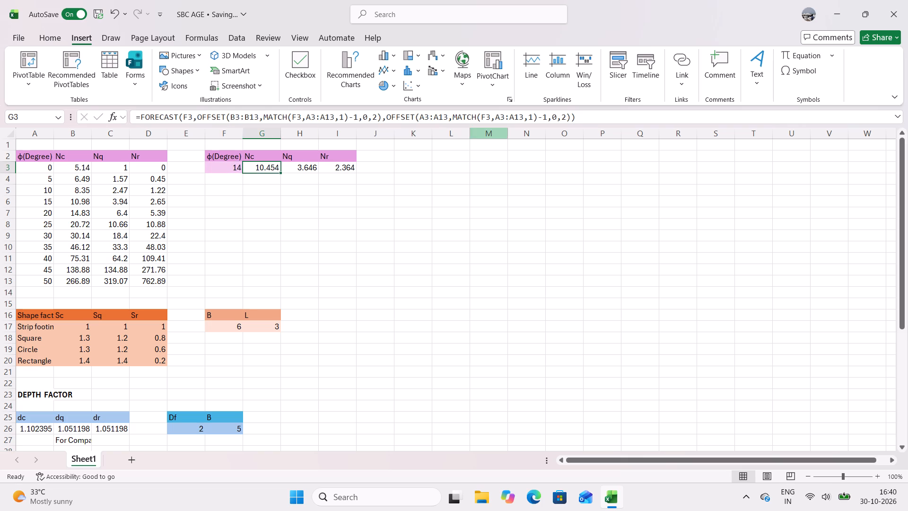
# Set the φ input for the bearing capacity factors in F3 to 16.
pyautogui.click(219, 168)
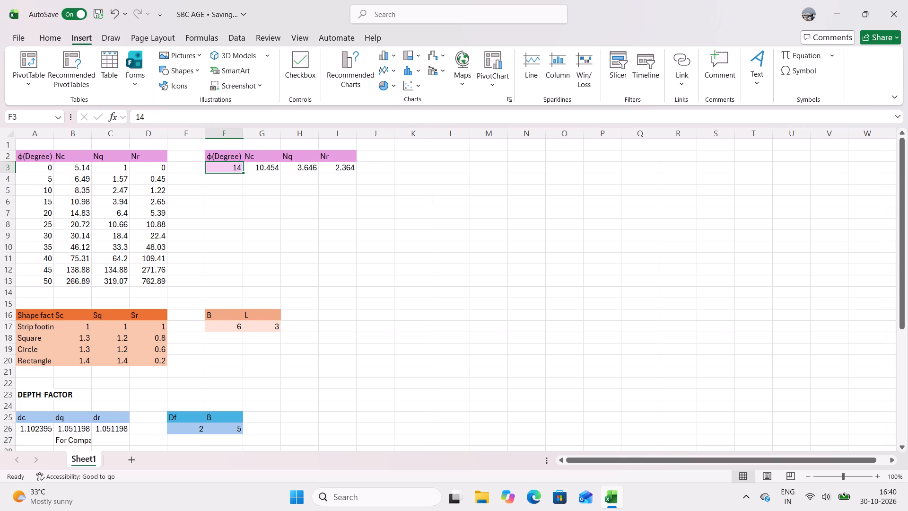
pyautogui.press('1')
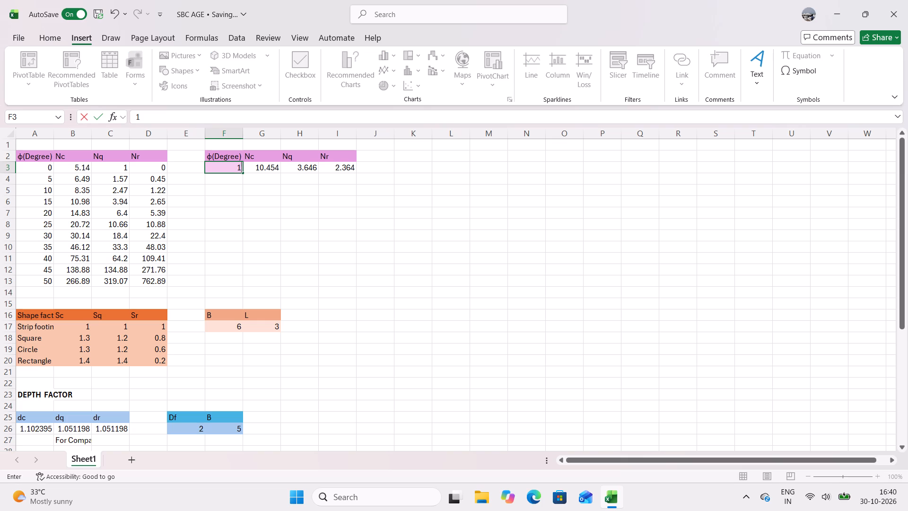
pyautogui.press('6')
pyautogui.press('Return')
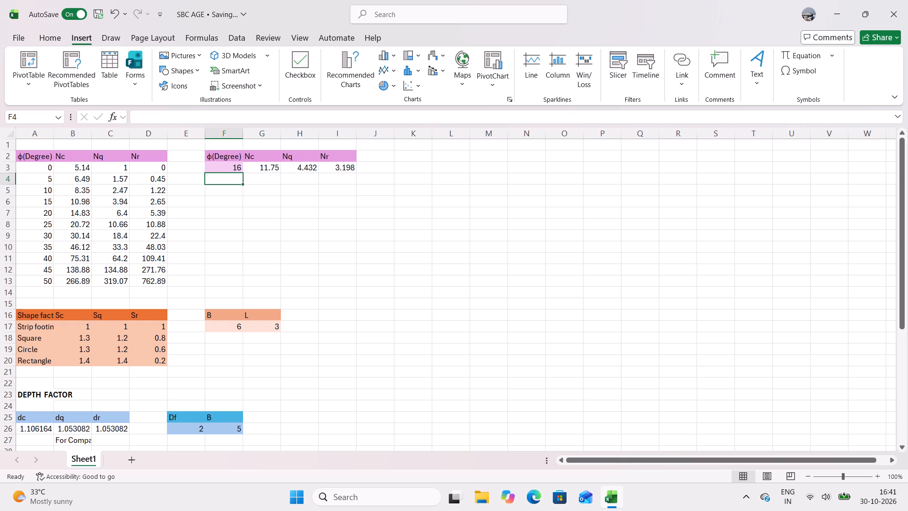
# Add the headers Sc, dc, ic and Nc in J42 to M42, following the W.T. header of the input table.
pyautogui.scroll(-10, 478, 376)
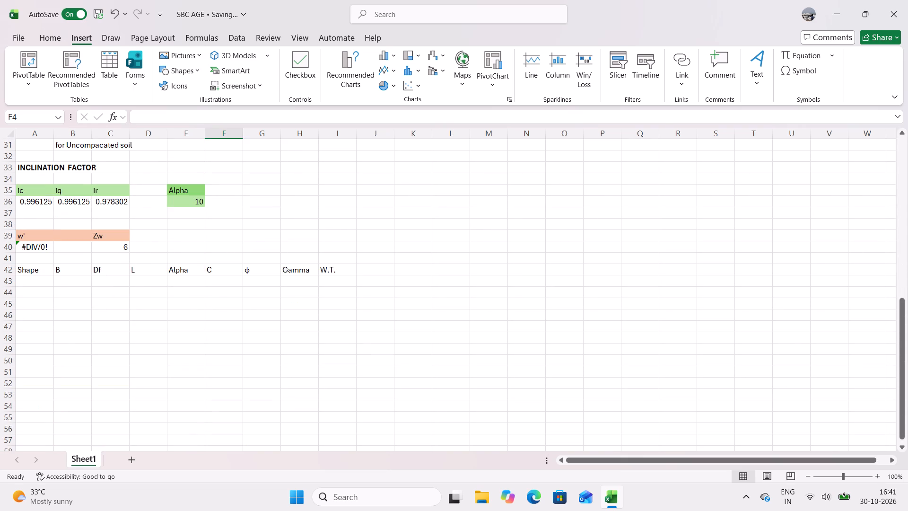
pyautogui.click(364, 268)
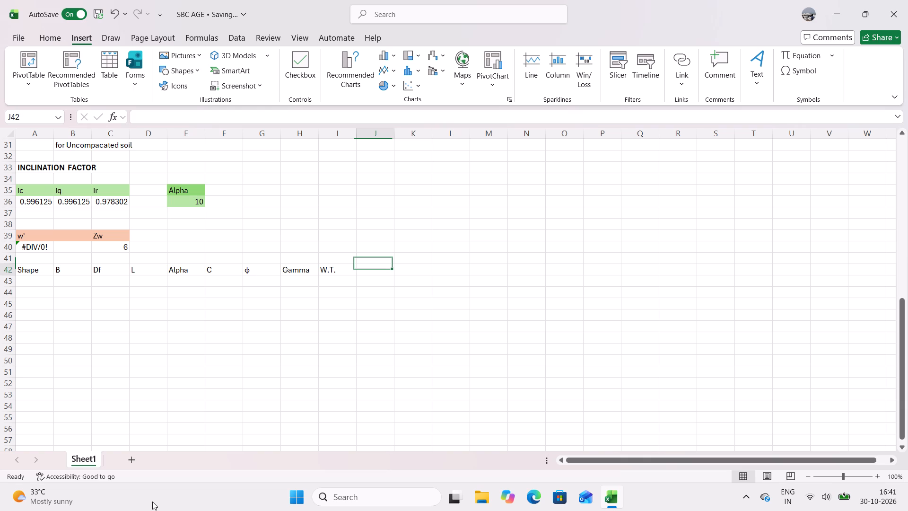
pyautogui.press('s')
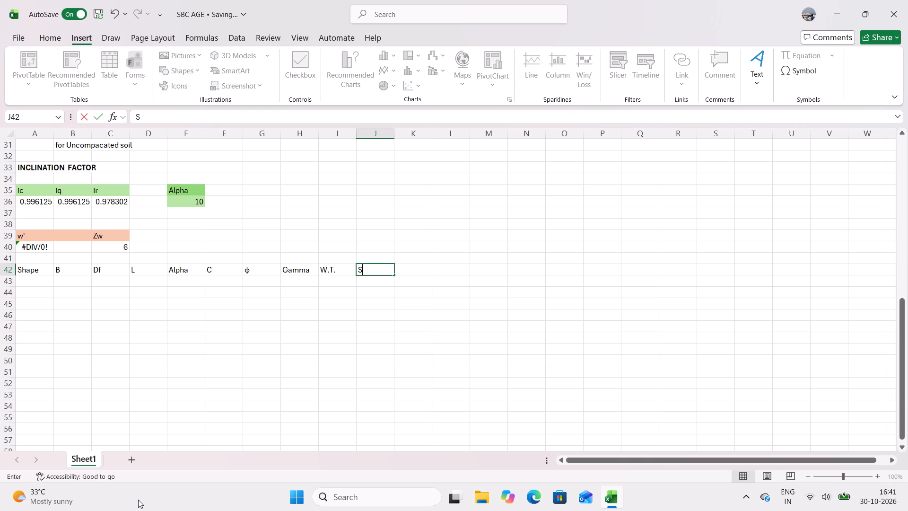
pyautogui.press('c')
pyautogui.press('Right')
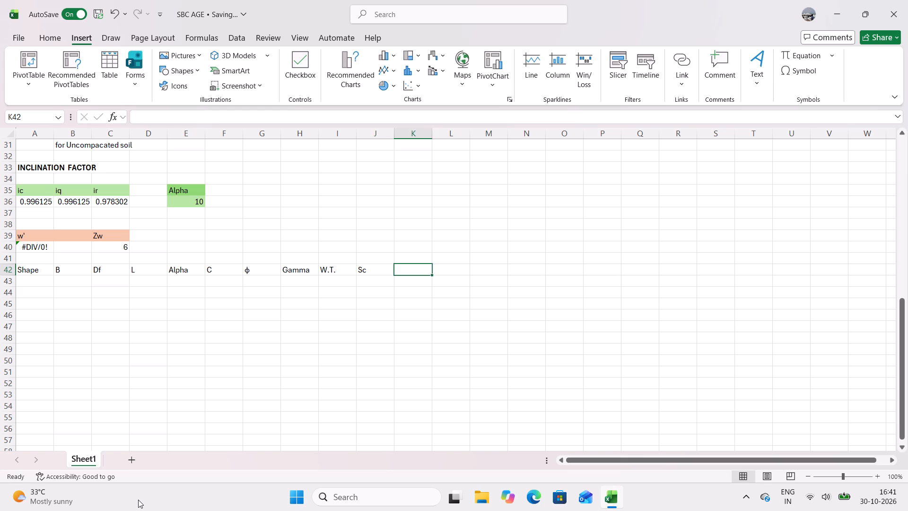
pyautogui.press('d')
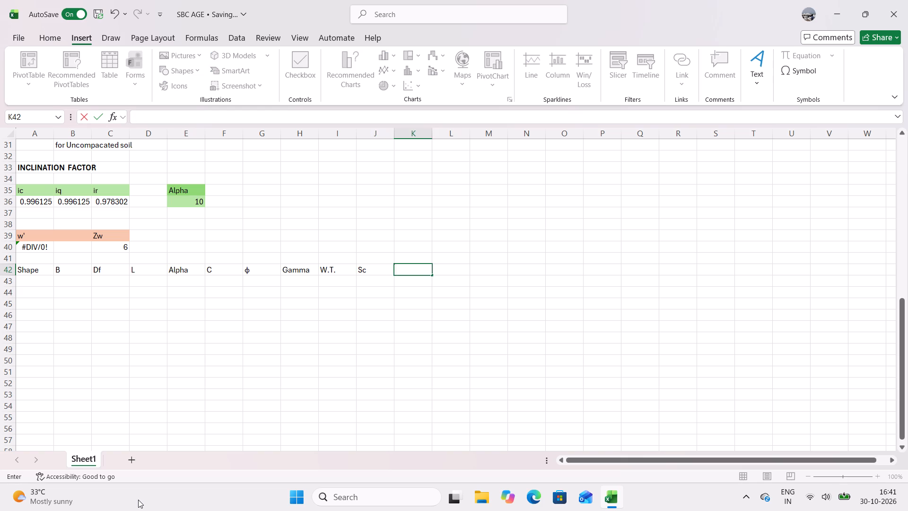
pyautogui.write('dc')
pyautogui.press('Right')
pyautogui.write('ic')
pyautogui.press('Right')
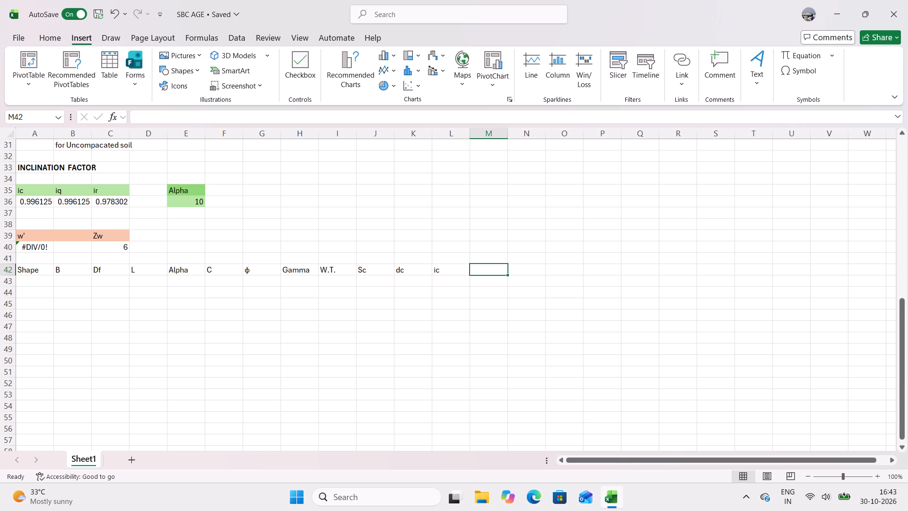
pyautogui.click(482, 269)
pyautogui.press('c')
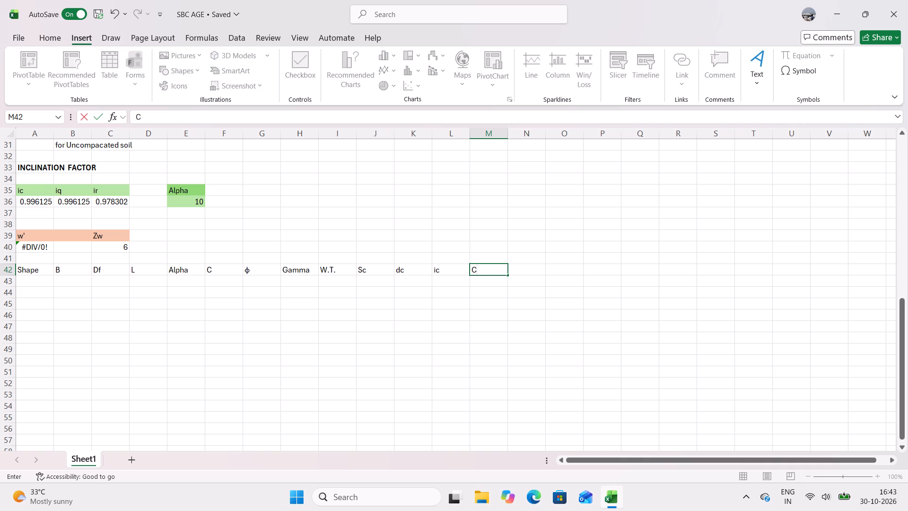
pyautogui.press('BackSpace')
pyautogui.press('n')
pyautogui.press('c')
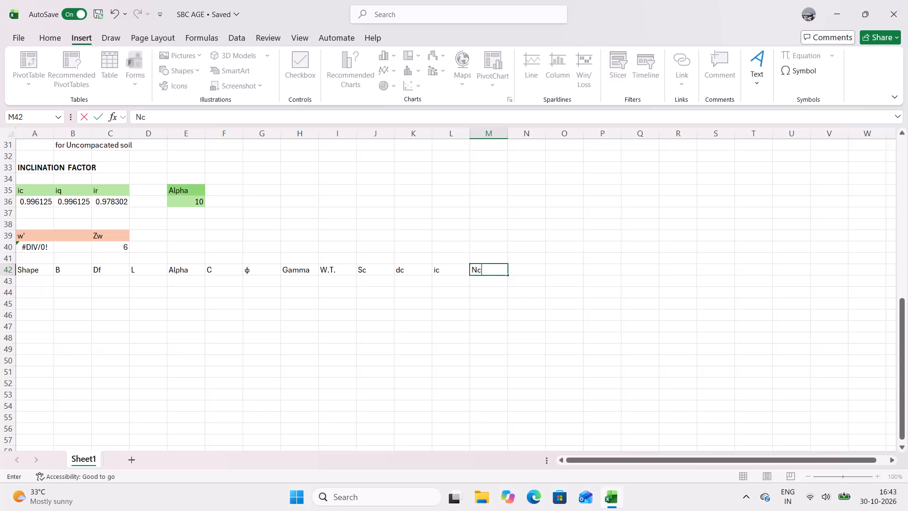
# Enter the label Part I in I40 and move it to K40, above the Sc to Nc headers.
pyautogui.click(345, 241)
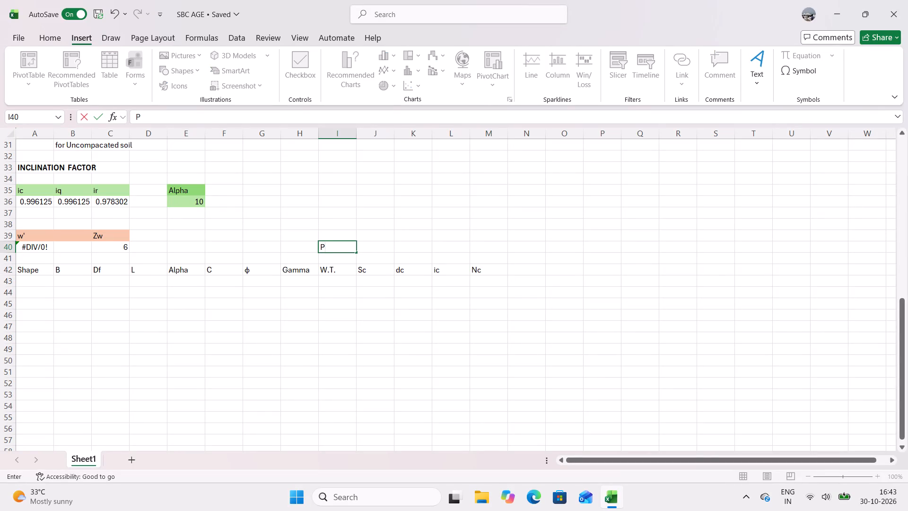
pyautogui.press('a')
pyautogui.write('rt')
pyautogui.press('space')
pyautogui.press('i')
pyautogui.press('BackSpace')
pyautogui.press('i')
pyautogui.click(363, 244)
pyautogui.click(345, 249)
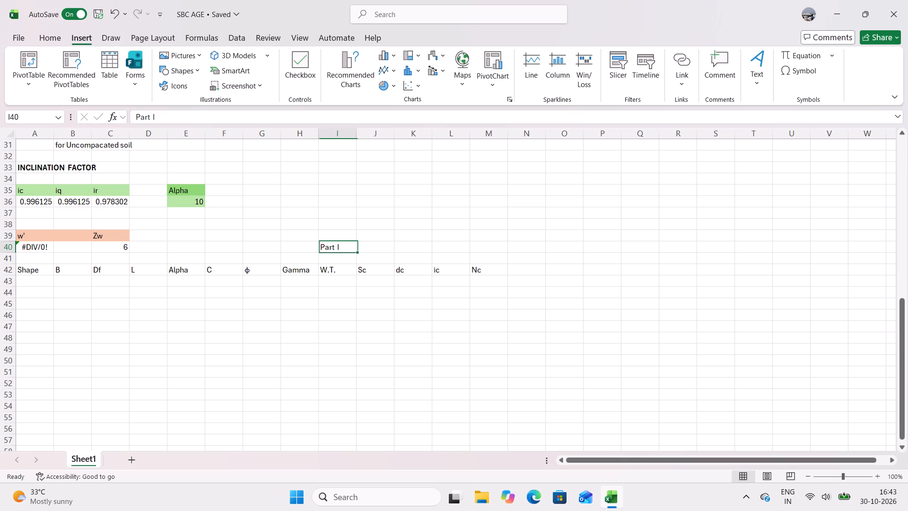
pyautogui.moveTo(358, 246); pyautogui.dragTo(405, 244)
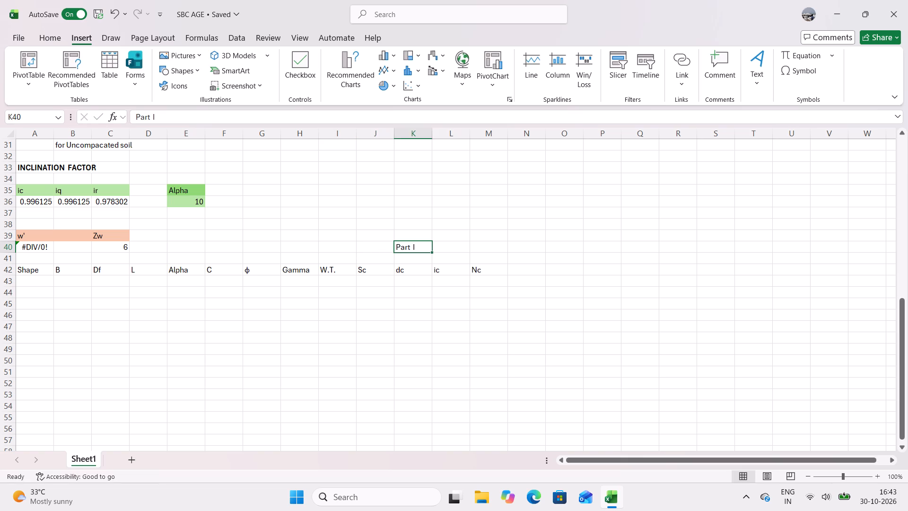
# Fill the Sc, dc, ic and Nc header cells J42:M42 with the lightest pink-purple theme colour.
pyautogui.moveTo(375, 273); pyautogui.dragTo(463, 267)
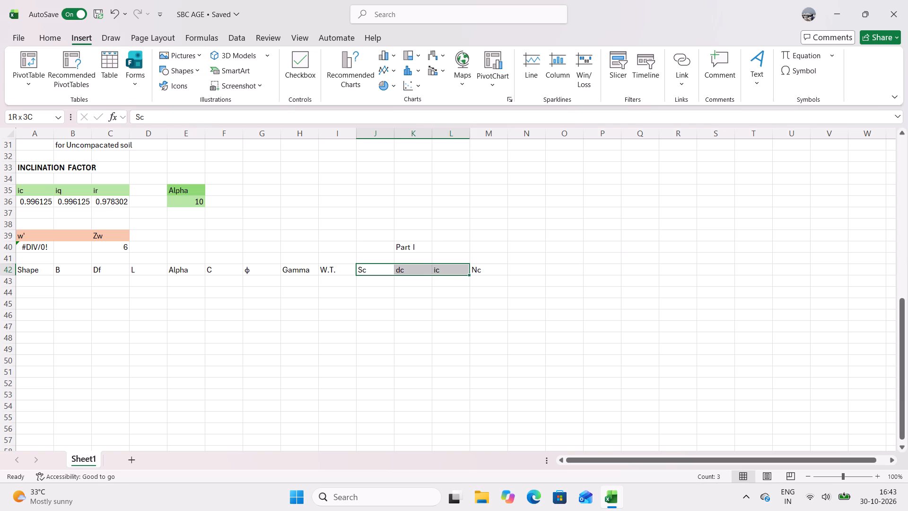
pyautogui.moveTo(463, 267); pyautogui.dragTo(478, 267)
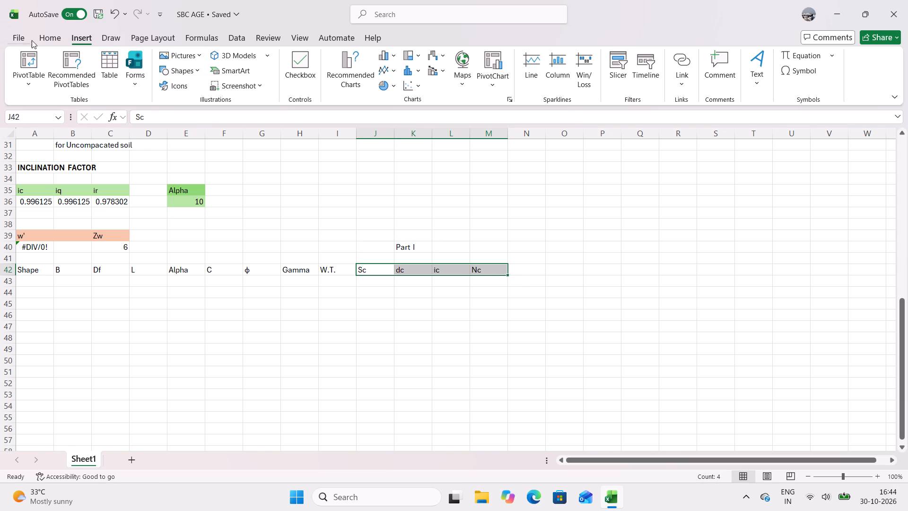
pyautogui.click(50, 35)
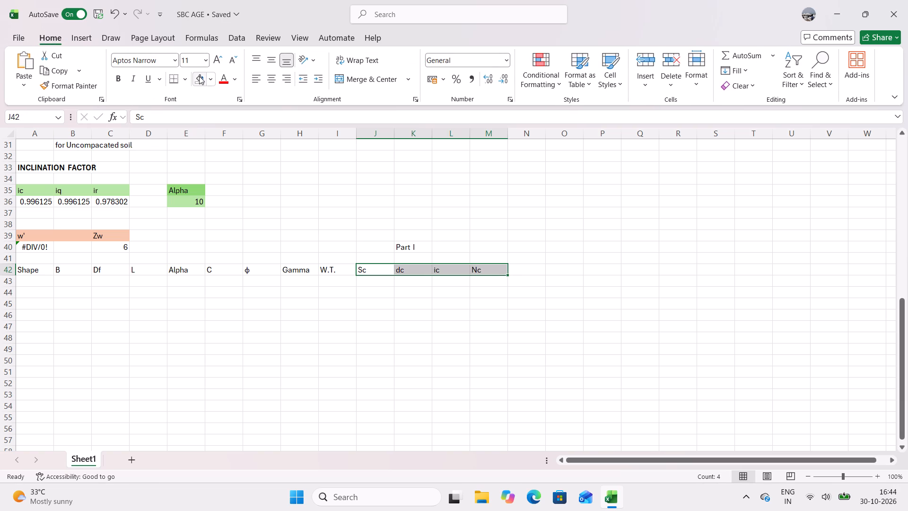
pyautogui.click(206, 79)
pyautogui.click(208, 80)
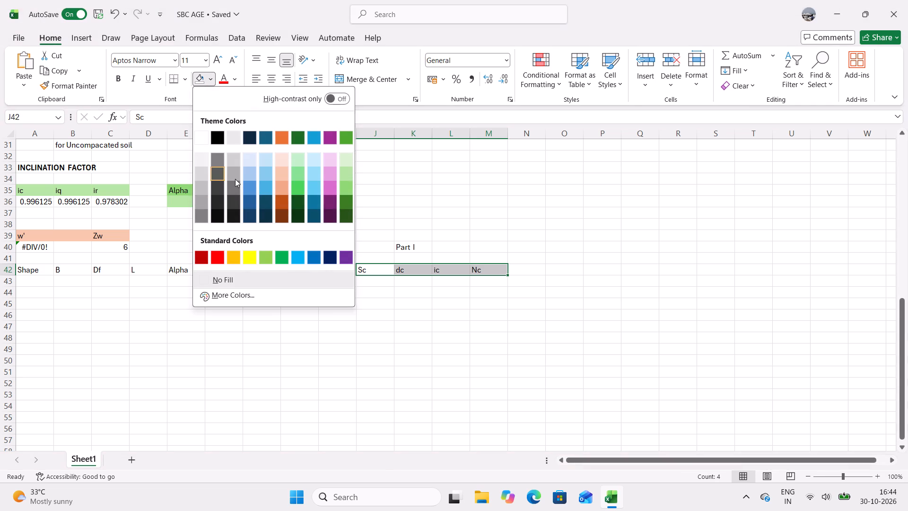
pyautogui.click(326, 158)
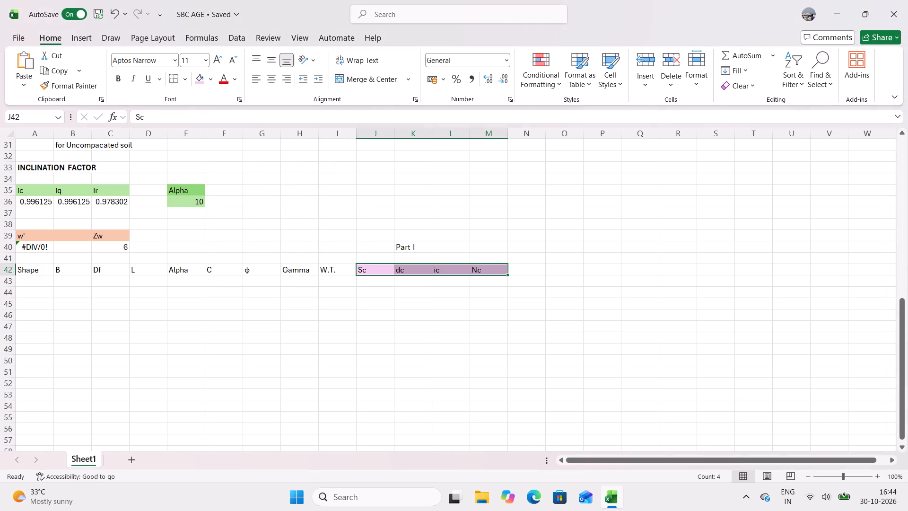
pyautogui.click(543, 188)
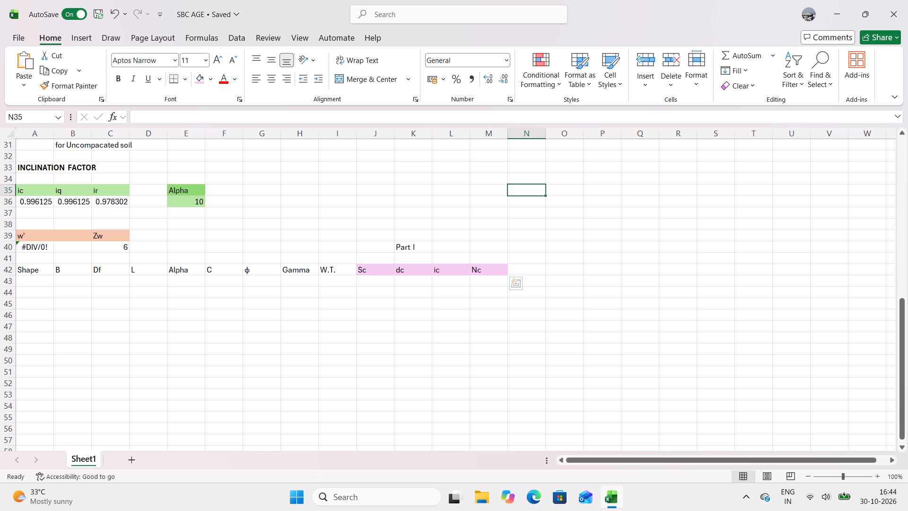
# Enter the label Part II in O40, in the same row as the Part I label.
pyautogui.click(551, 246)
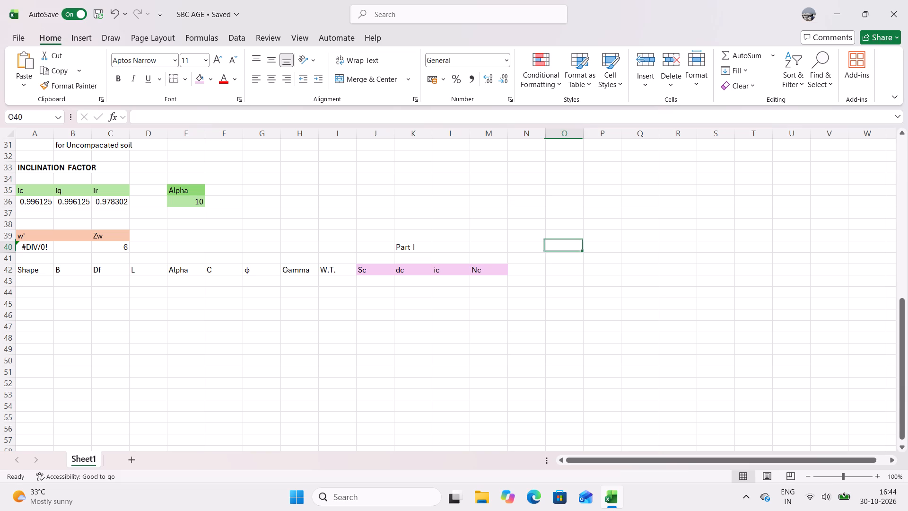
pyautogui.press('p')
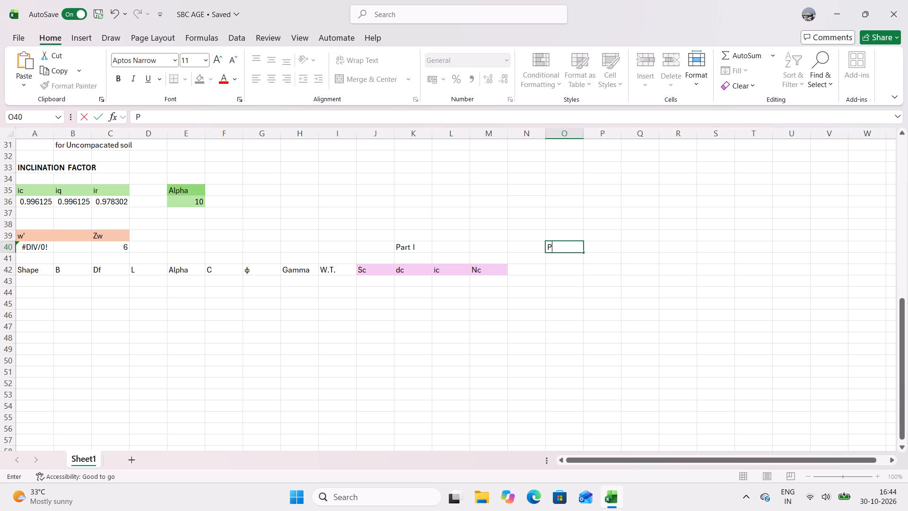
pyautogui.press('BackSpace')
pyautogui.write('art')
pyautogui.press('space')
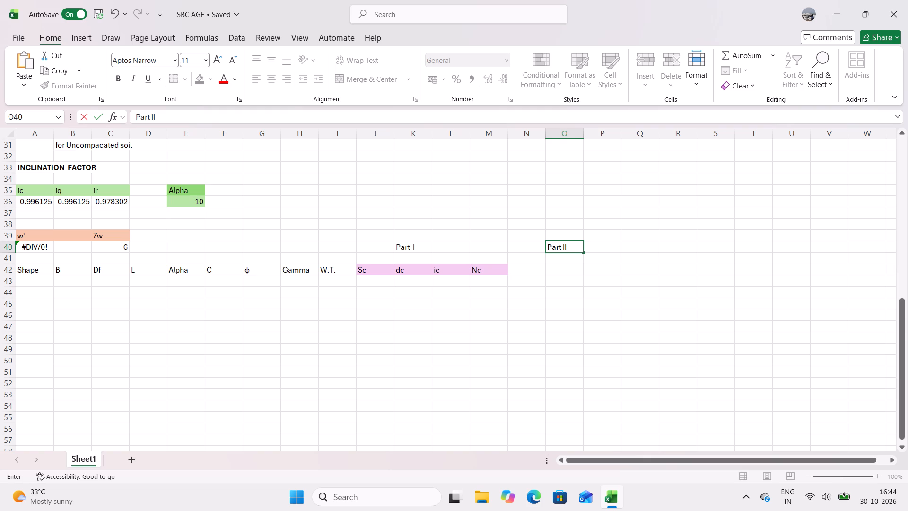
# Add the header Sq in N42 and set that cell to no fill.
pyautogui.click(524, 268)
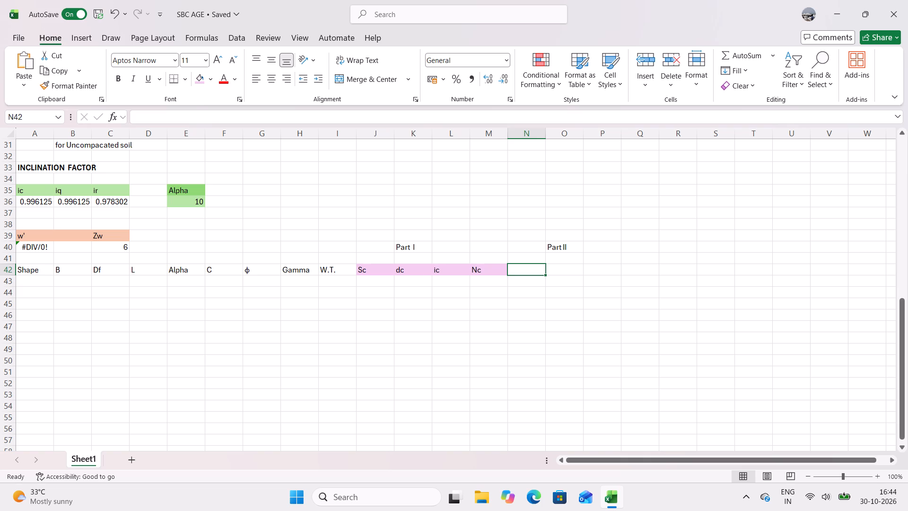
pyautogui.press('s')
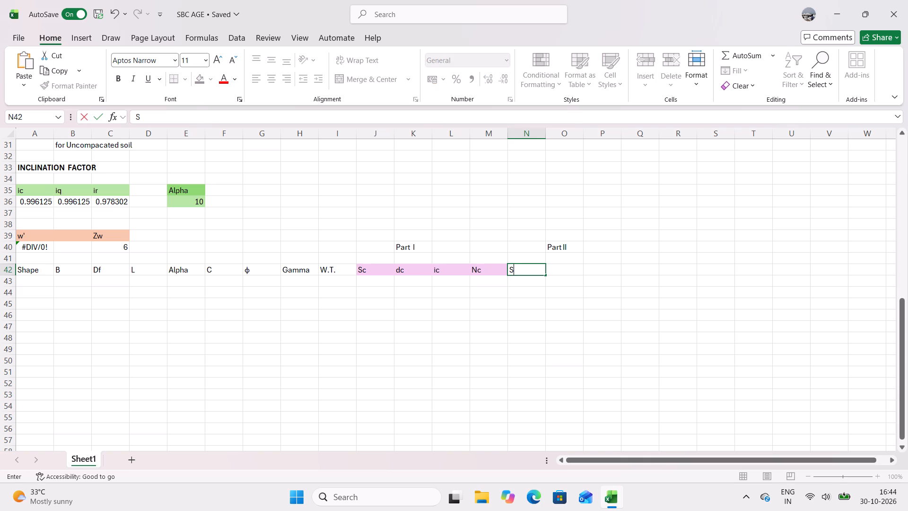
pyautogui.press('q')
pyautogui.press('Right')
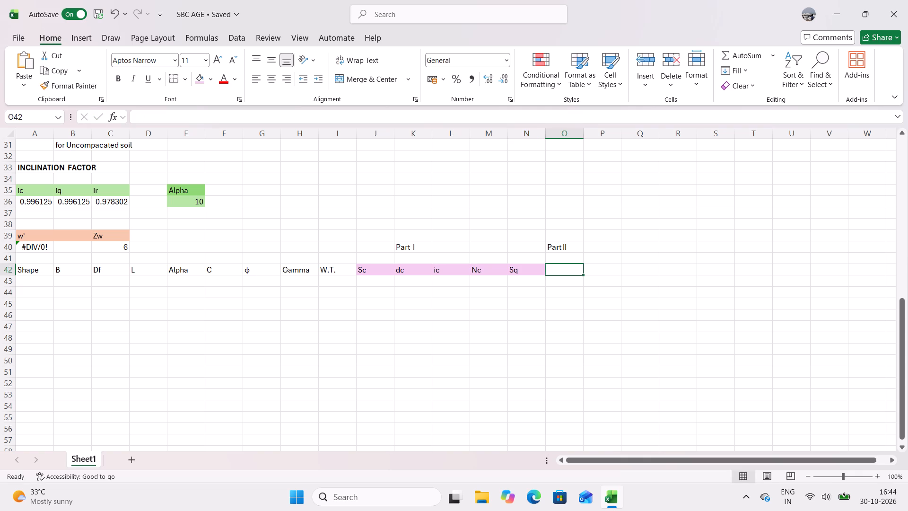
pyautogui.click(528, 274)
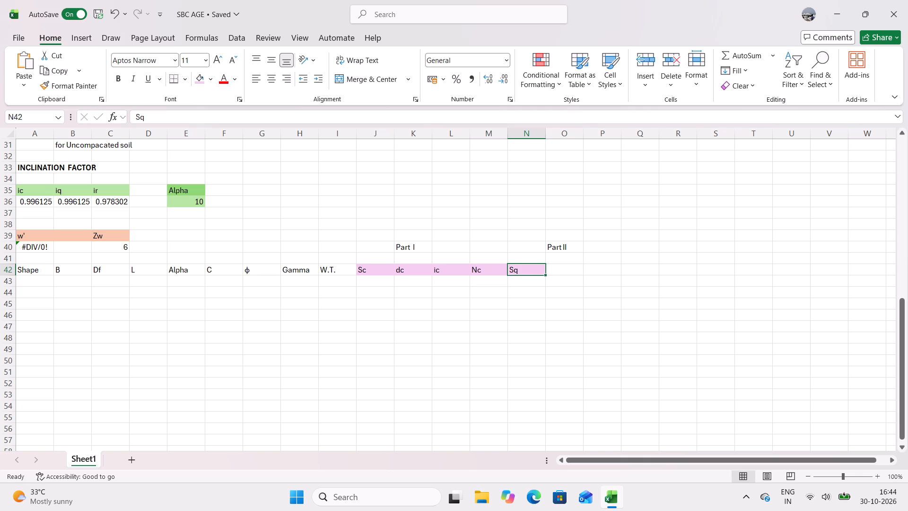
pyautogui.click(215, 80)
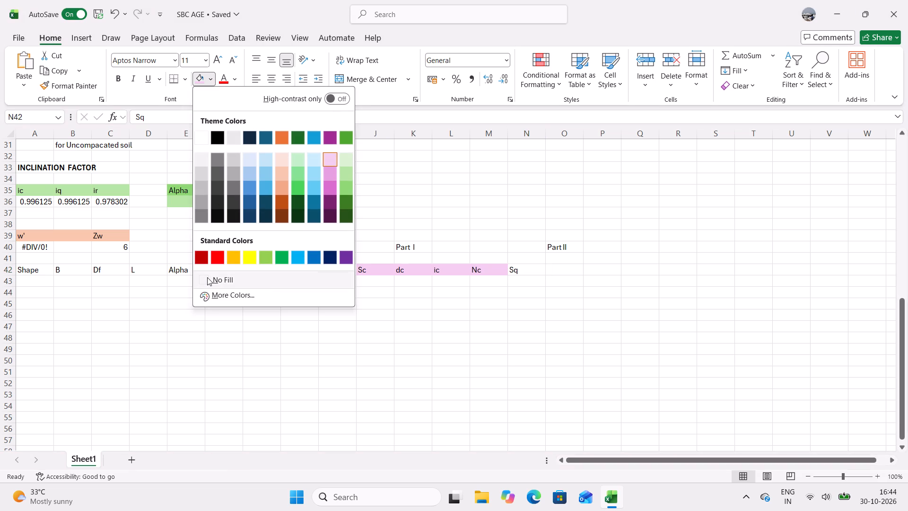
pyautogui.click(207, 277)
pyautogui.click(557, 272)
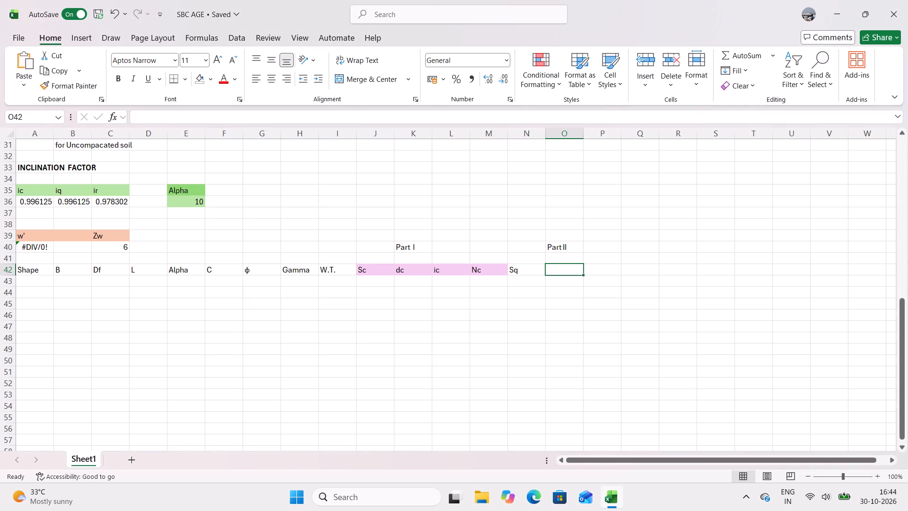
# Add the headers dq in O42 and iq in P42, following the Sq header.
pyautogui.write('dq')
pyautogui.press('Right')
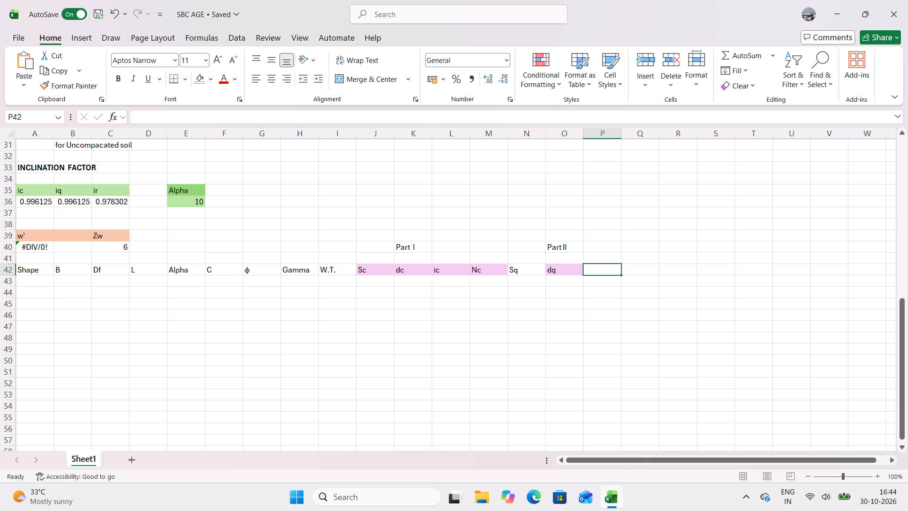
pyautogui.write('iq')
pyautogui.press('Right')
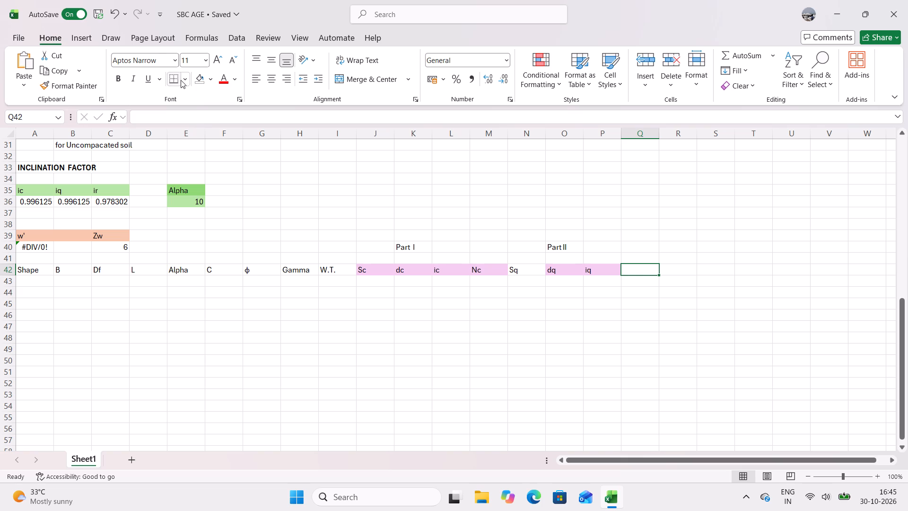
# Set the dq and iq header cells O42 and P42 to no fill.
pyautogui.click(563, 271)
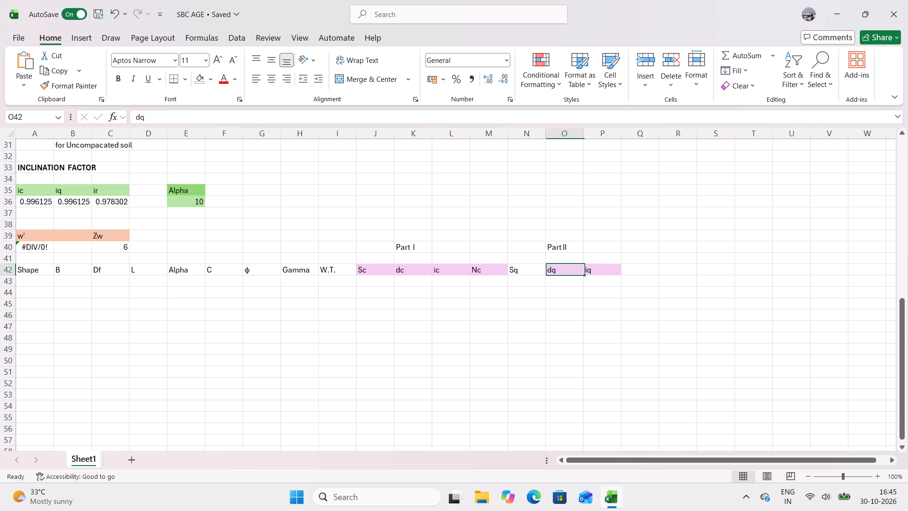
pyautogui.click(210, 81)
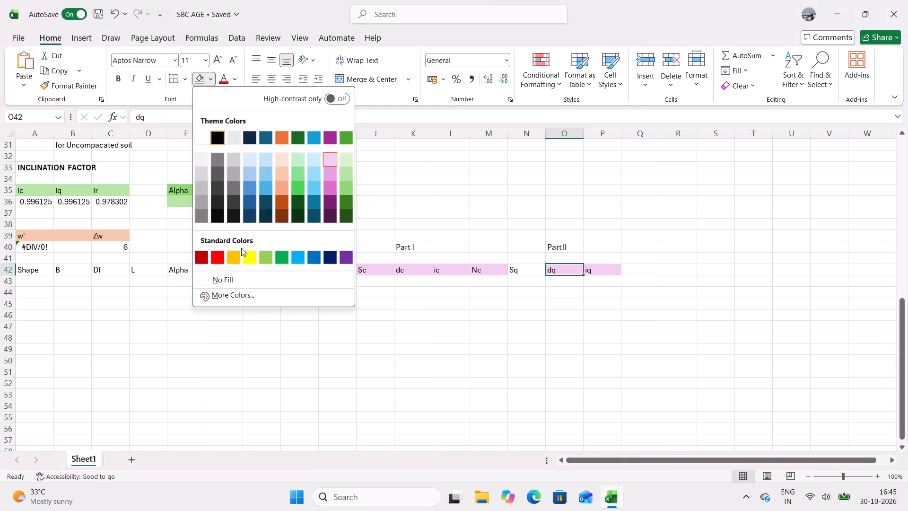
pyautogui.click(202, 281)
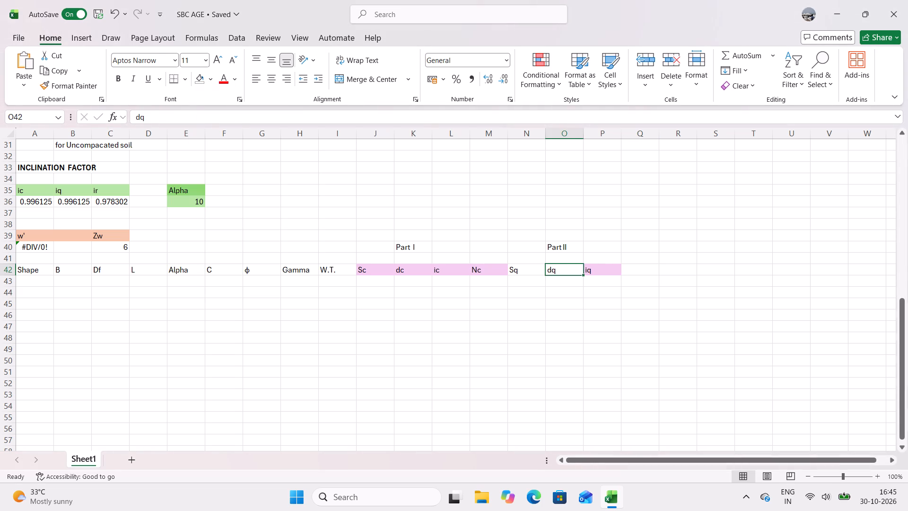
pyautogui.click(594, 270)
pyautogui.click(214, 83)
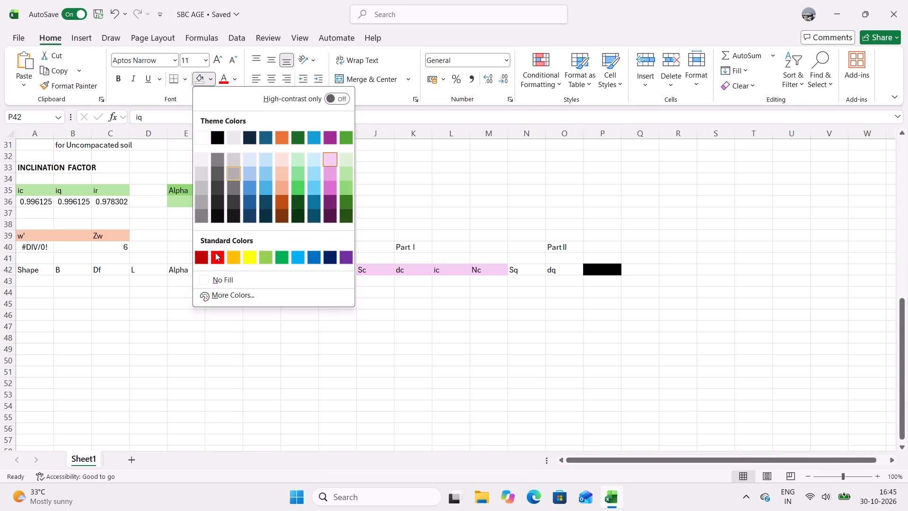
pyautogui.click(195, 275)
# Add the headers q in Q42 and Nq in R42 to complete the Part II columns.
pyautogui.click(639, 273)
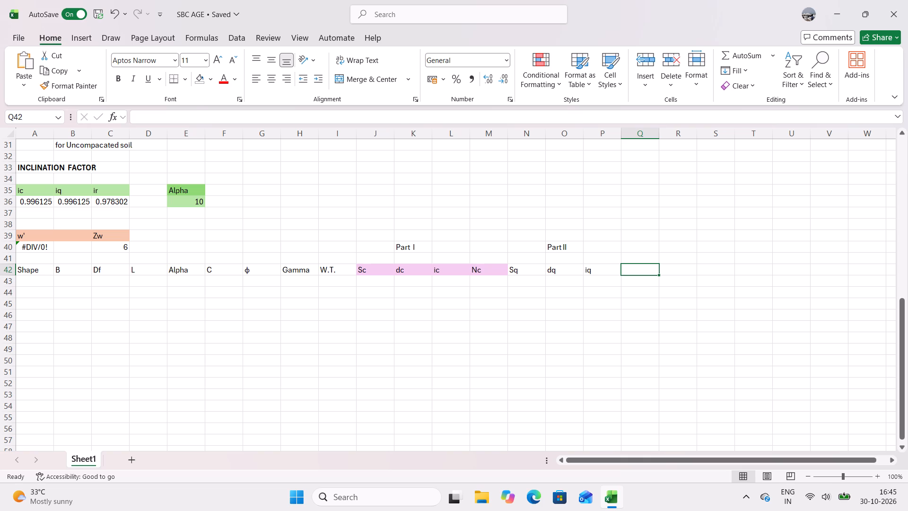
pyautogui.press('q')
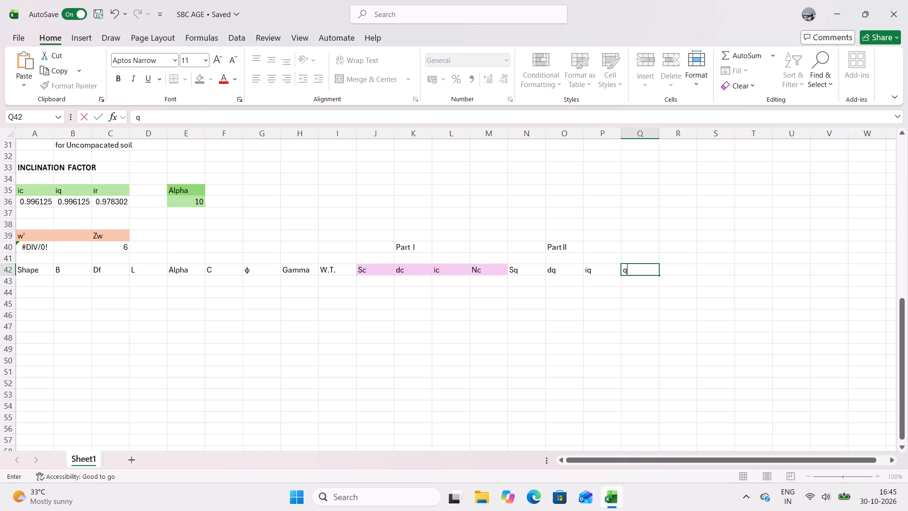
pyautogui.press('Right')
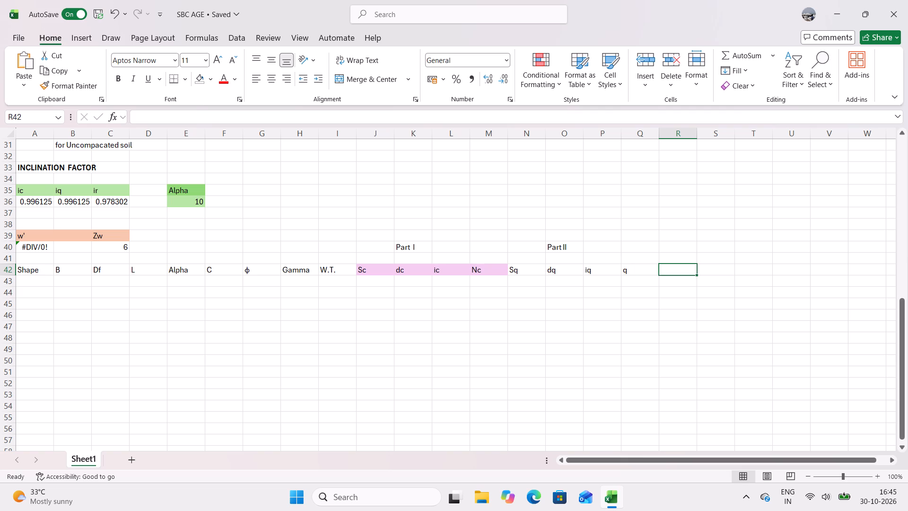
pyautogui.press('q')
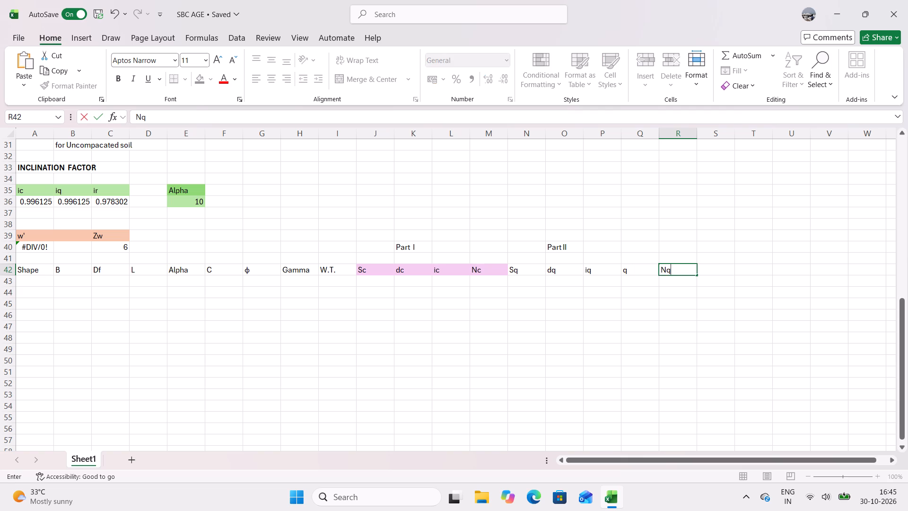
pyautogui.press('Right')
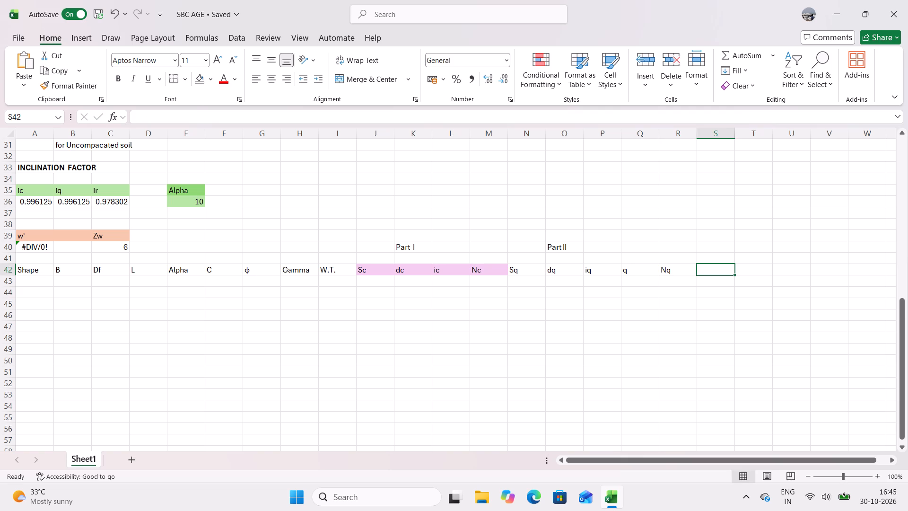
# Add the headers Sr, dr and ir in cells S42, T42 and U42.
pyautogui.press('s')
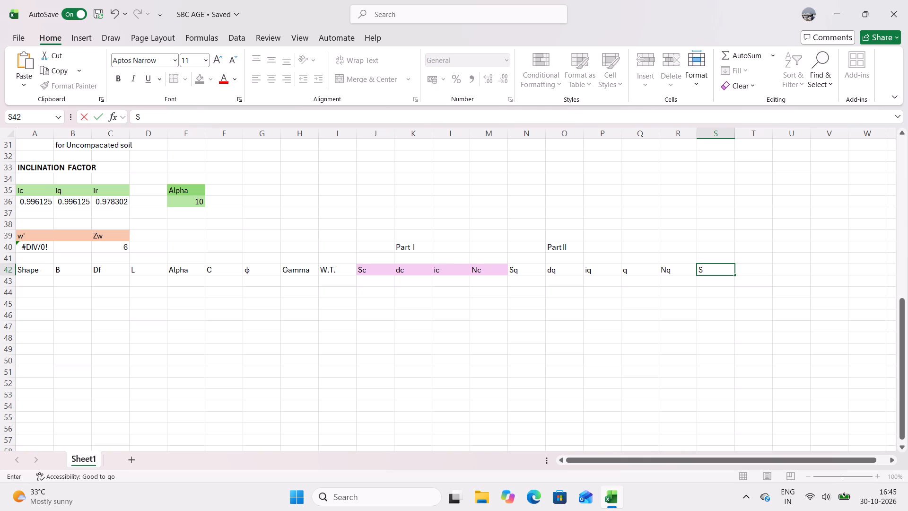
pyautogui.press('r')
pyautogui.press('Right')
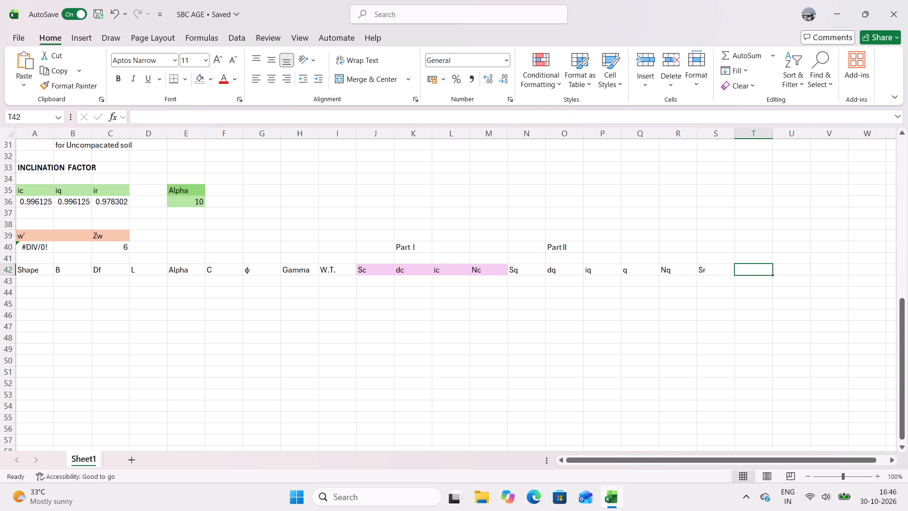
pyautogui.write('dr')
pyautogui.press('Right')
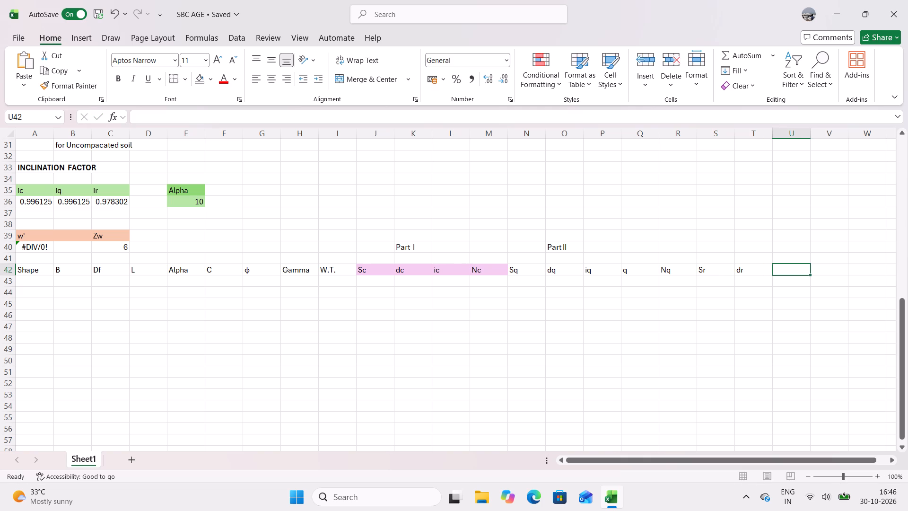
pyautogui.write('ir')
pyautogui.press('Right')
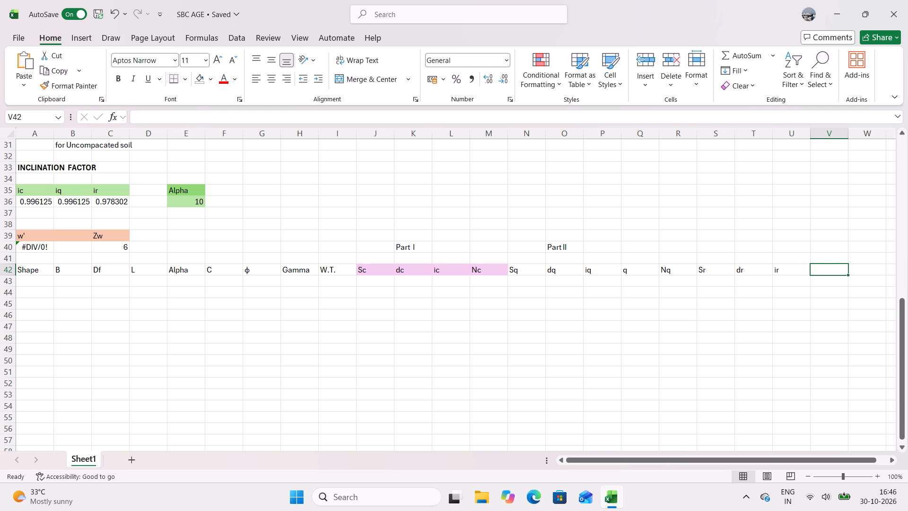
# Copy the Gamma header from H42 into V42, after the ir header.
pyautogui.click(287, 273)
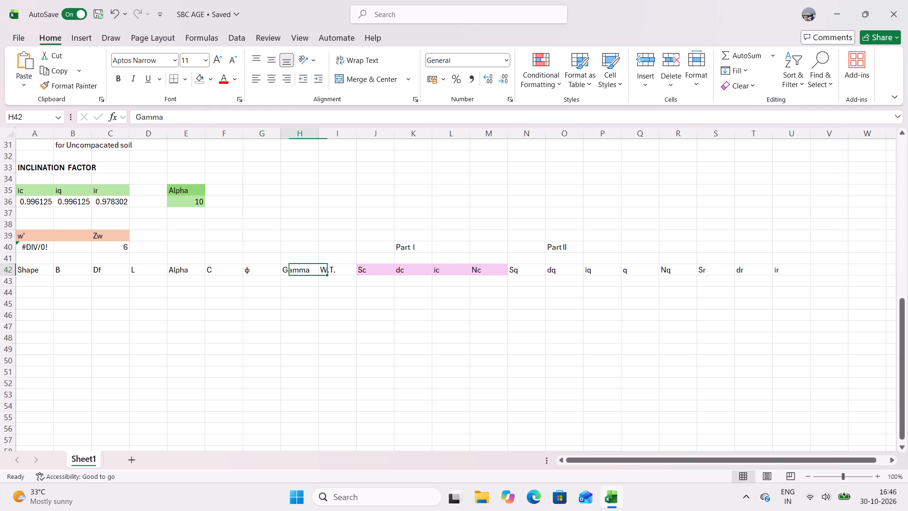
pyautogui.hotkey('ctrl', 'c')
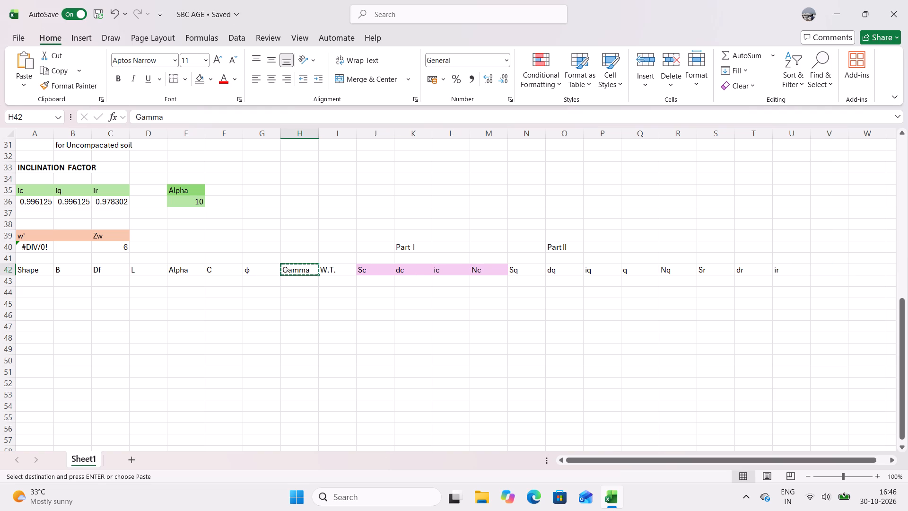
pyautogui.click(821, 271)
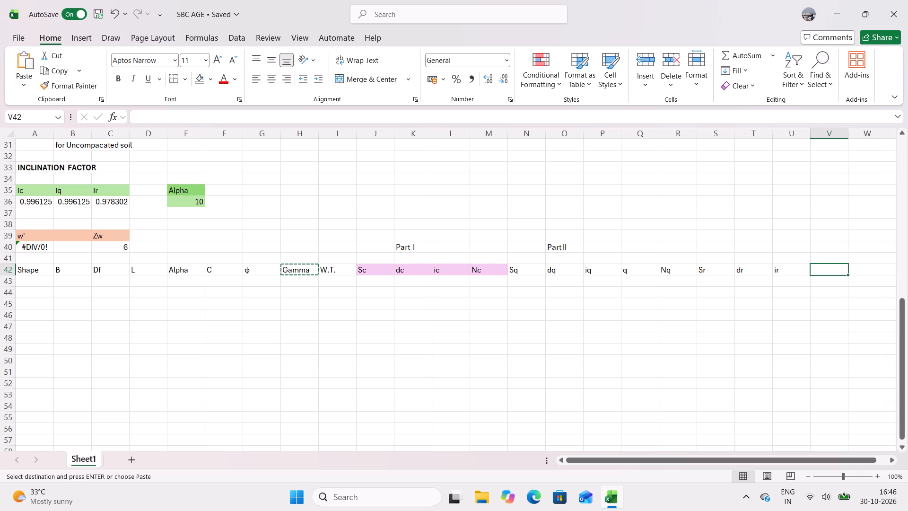
pyautogui.hotkey('ctrl', 'v')
# Add the headers B, Nr and w' in cells W42, X42 and Y42.
pyautogui.click(869, 272)
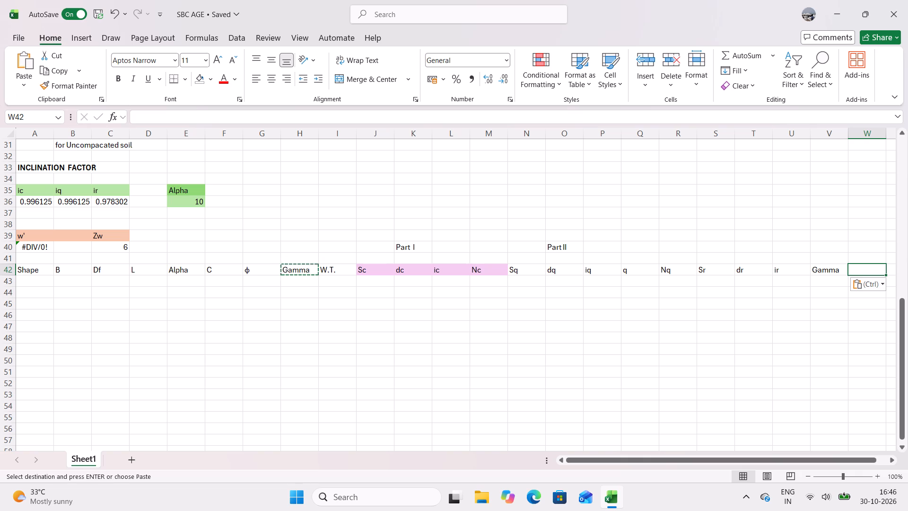
pyautogui.press('b')
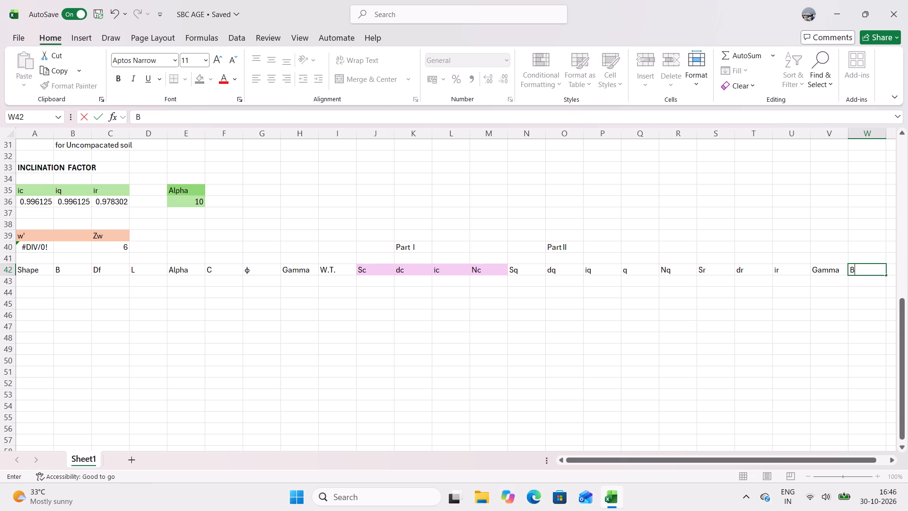
pyautogui.press('Right')
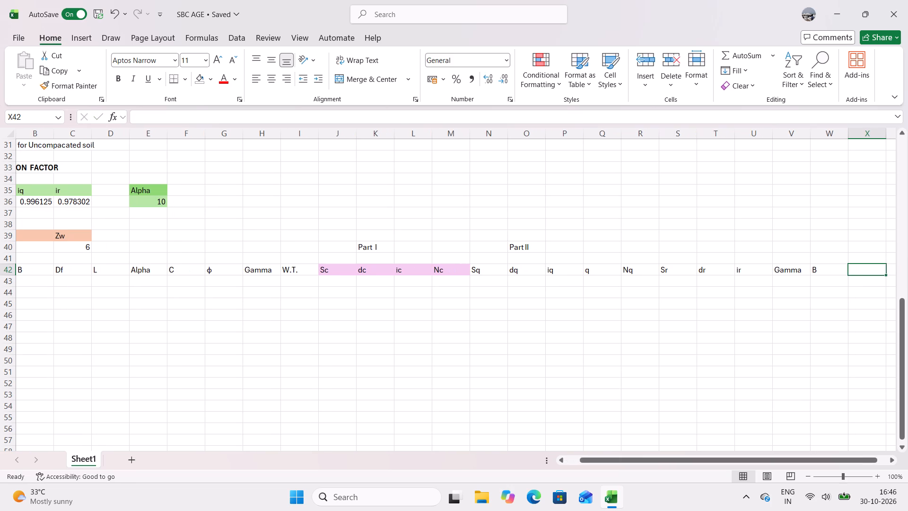
pyautogui.press('n')
pyautogui.press('r')
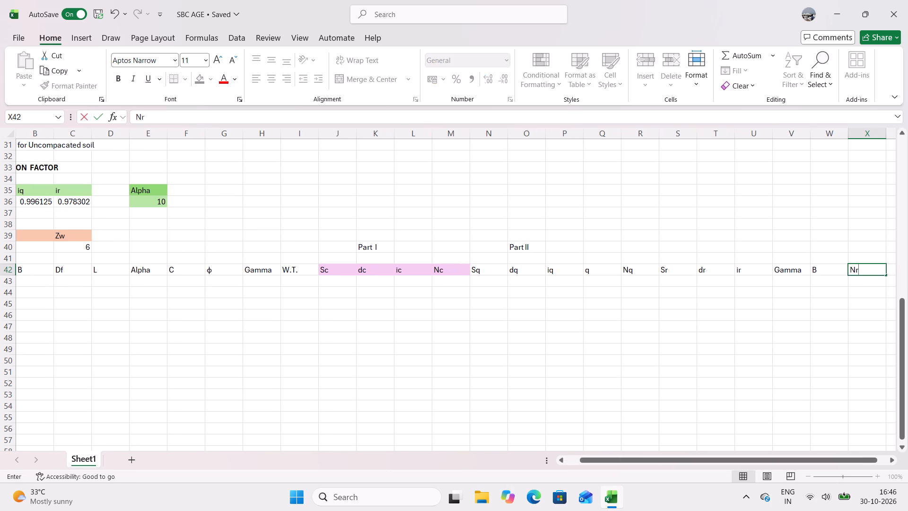
pyautogui.press('Right')
pyautogui.press('w')
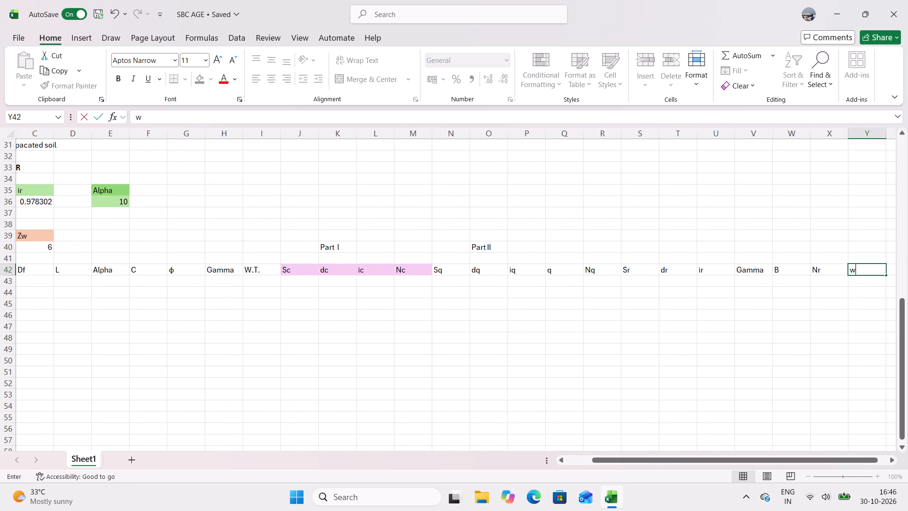
pyautogui.press("'")
# Fill the Sq to Nq header cells N42:R42 with the lightest blue theme colour.
pyautogui.moveTo(451, 273); pyautogui.dragTo(645, 266)
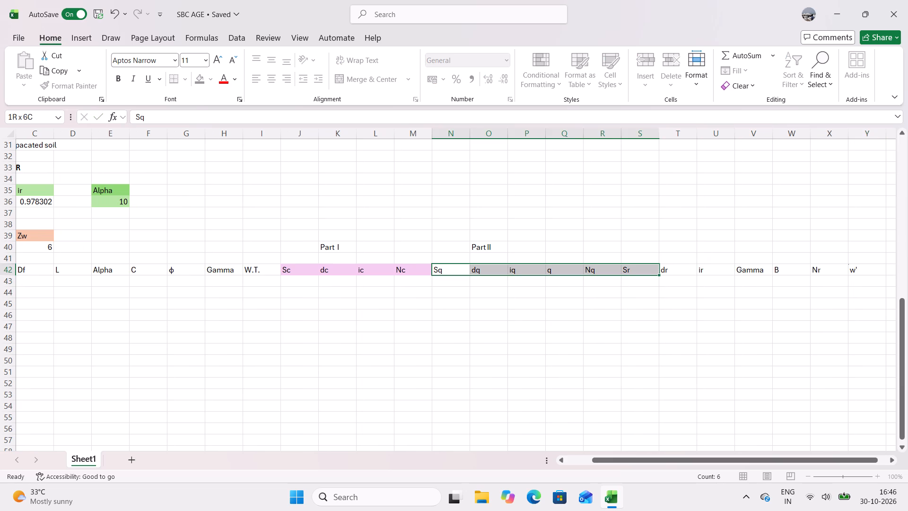
pyautogui.moveTo(645, 266); pyautogui.dragTo(614, 269)
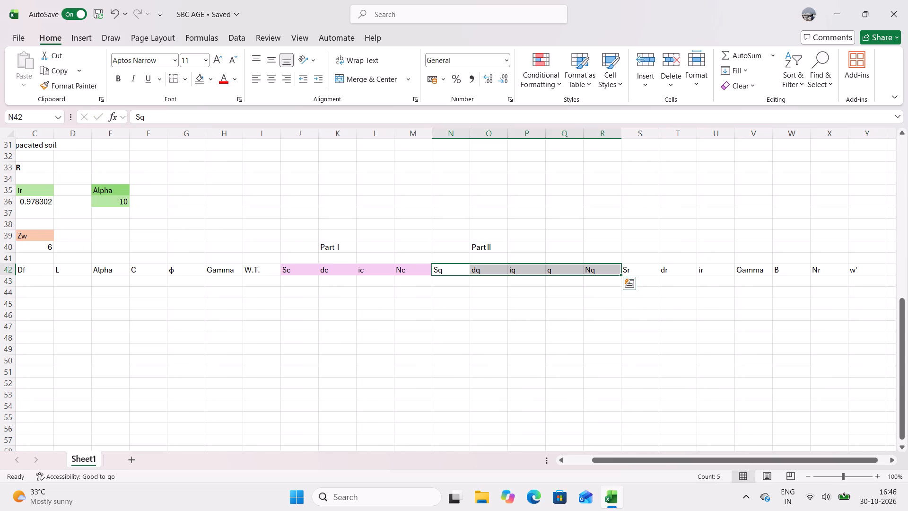
pyautogui.click(214, 79)
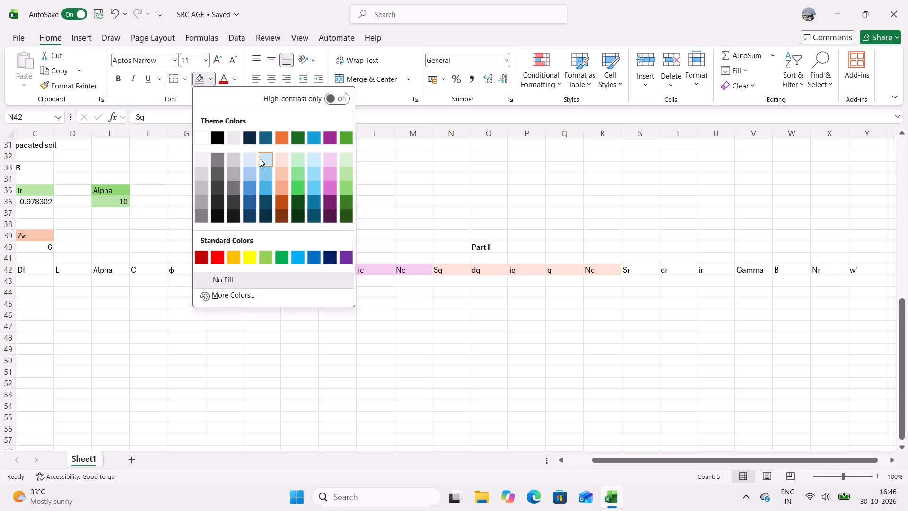
pyautogui.click(316, 157)
# Fill the Sr to w' header cells S42:Y42 with the lightest green theme colour.
pyautogui.click(645, 273)
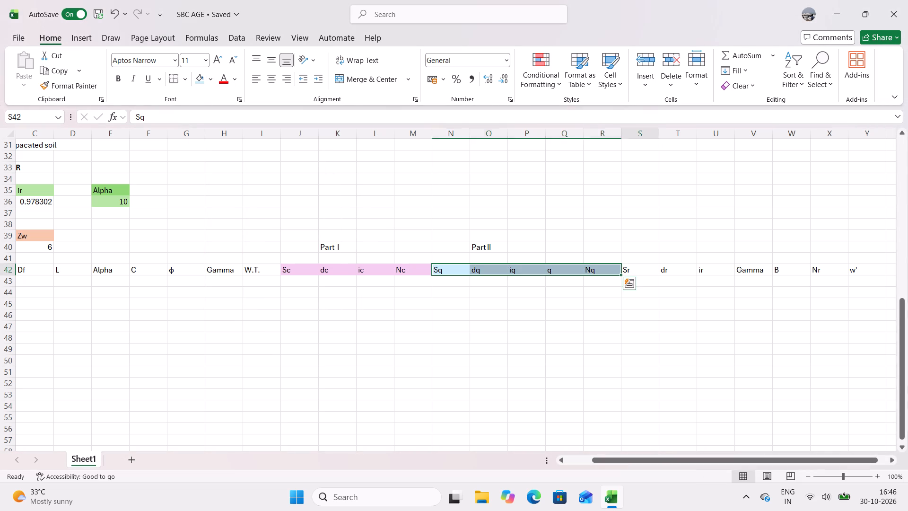
pyautogui.moveTo(644, 273); pyautogui.dragTo(859, 265)
pyautogui.click(210, 77)
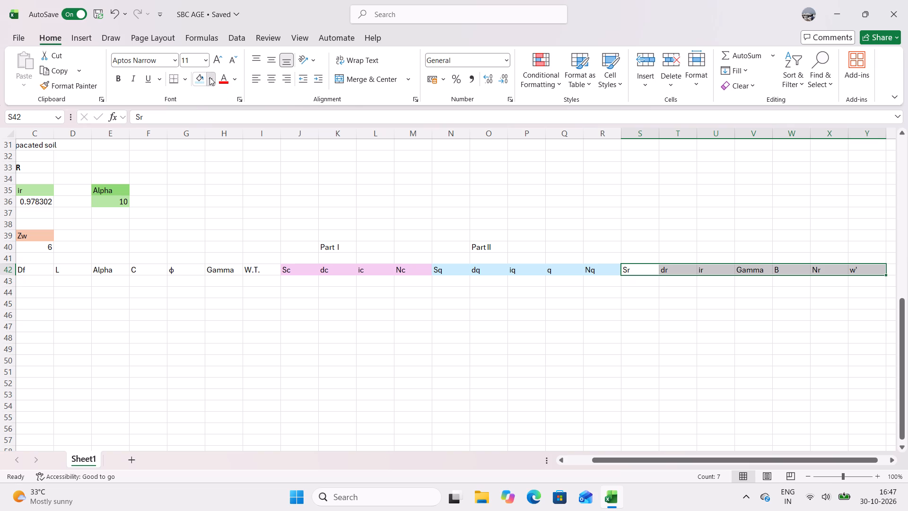
pyautogui.click(346, 156)
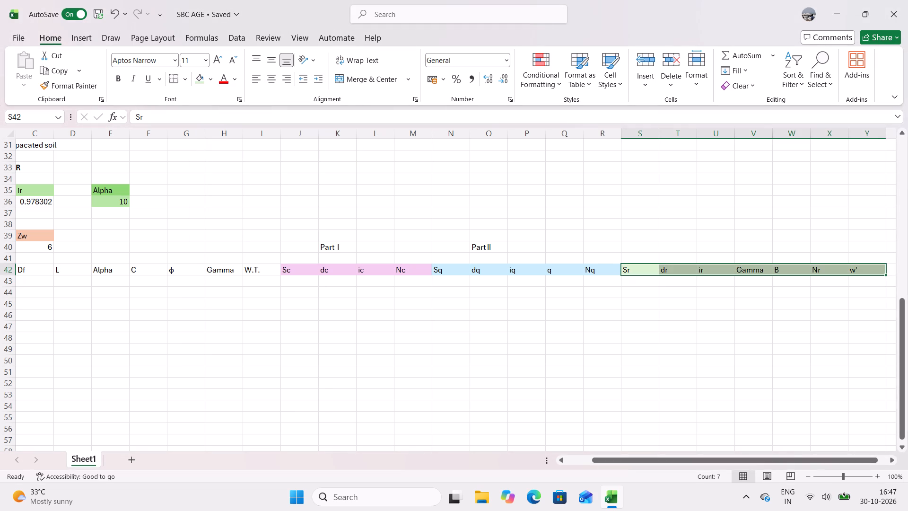
# Enter the label Part III in U40, above the Sr to w' headers.
pyautogui.click(730, 249)
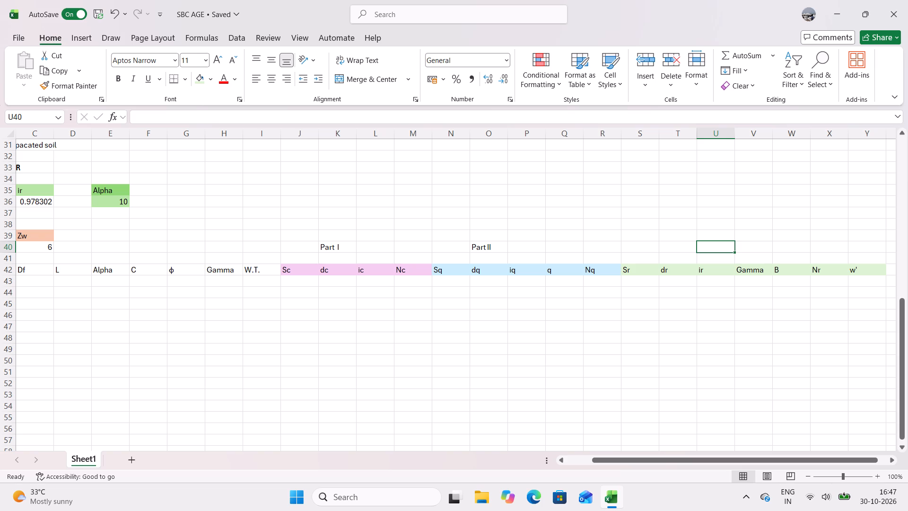
pyautogui.press('a')
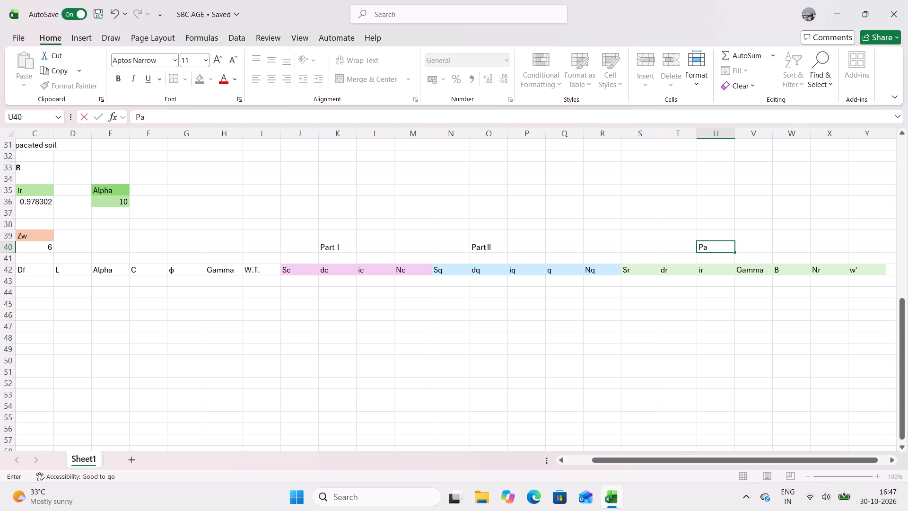
pyautogui.write('rt')
pyautogui.press('space')
pyautogui.write('III')
pyautogui.moveTo(647, 456); pyautogui.dragTo(505, 477)
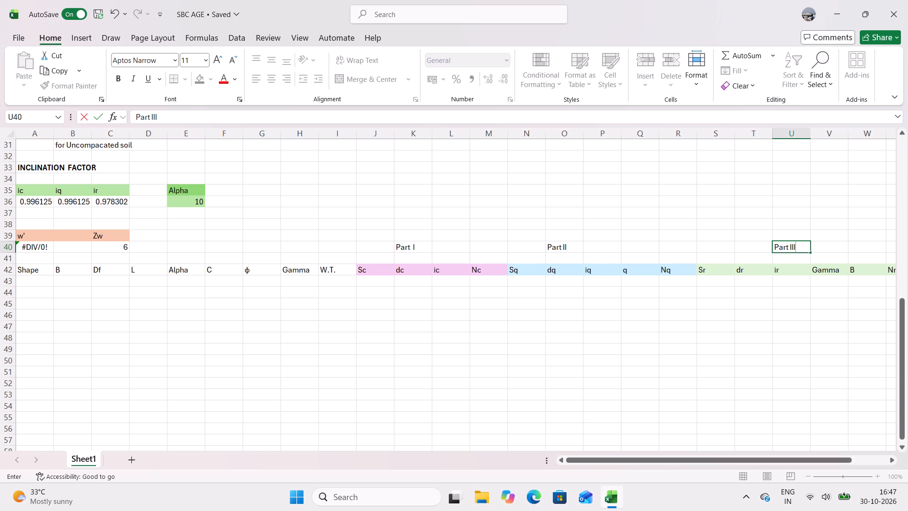
# Review the bearing capacity, shape, depth and inclination factor tables together with the Part I, II and III header row.
pyautogui.click(30, 296)
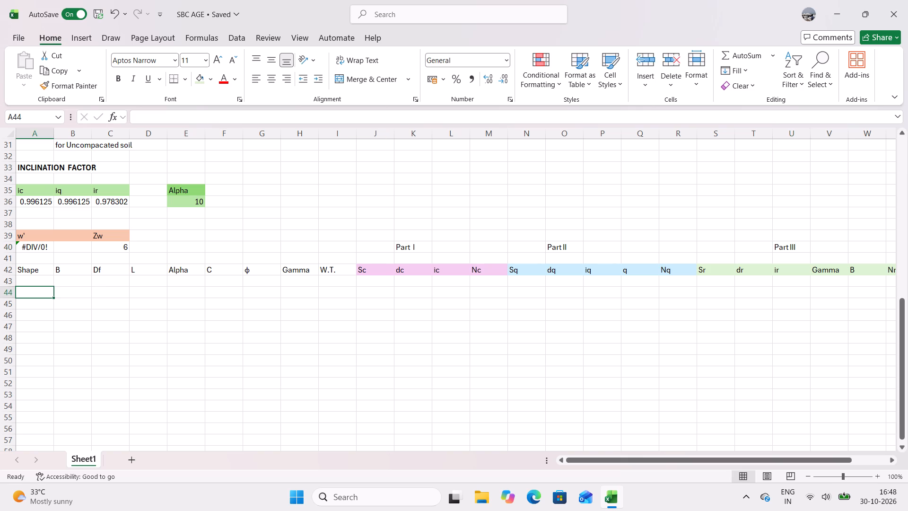
pyautogui.scroll(4, 140, 264)
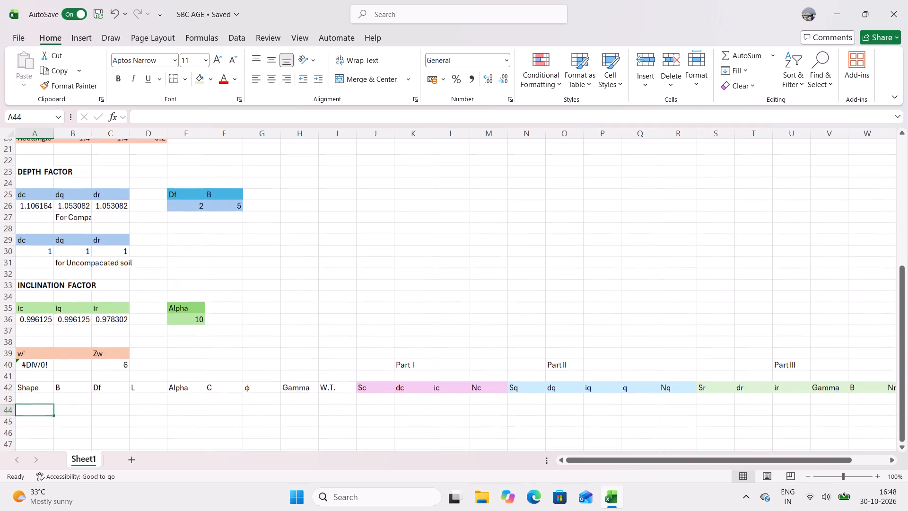
pyautogui.scroll(1, 133, 267)
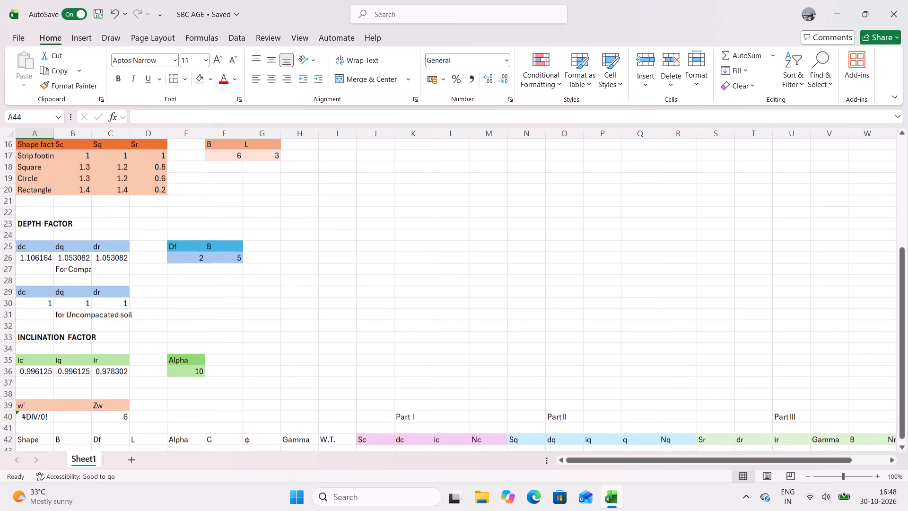
pyautogui.scroll(-1, 165, 304)
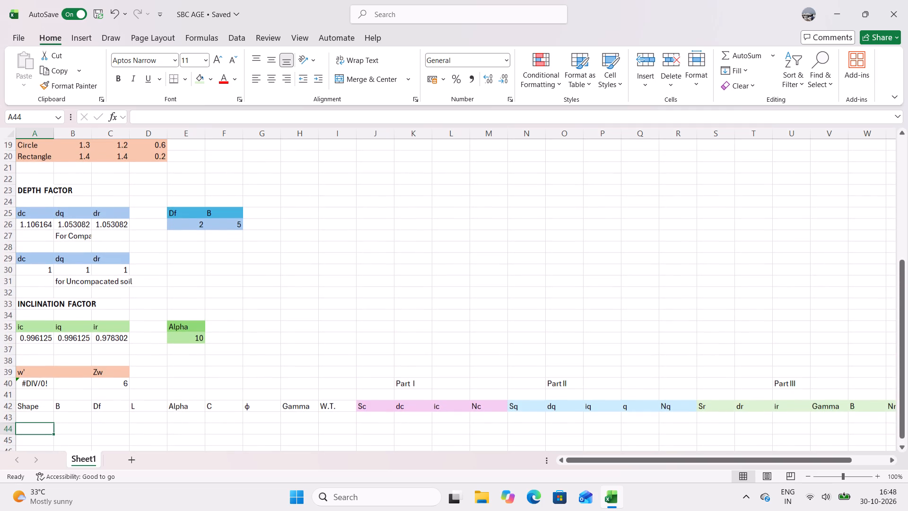
pyautogui.scroll(3, 189, 310)
pyautogui.scroll(-4, 229, 288)
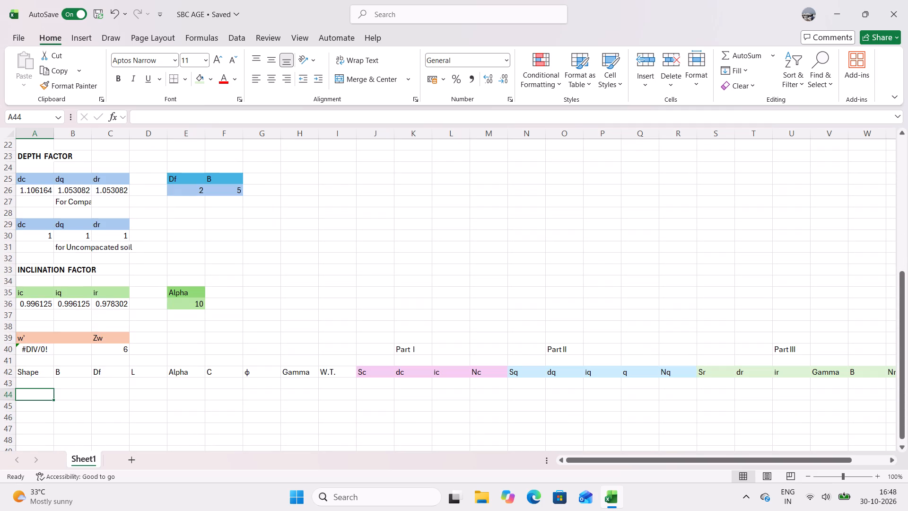
pyautogui.scroll(2, 233, 276)
pyautogui.scroll(-2, 215, 323)
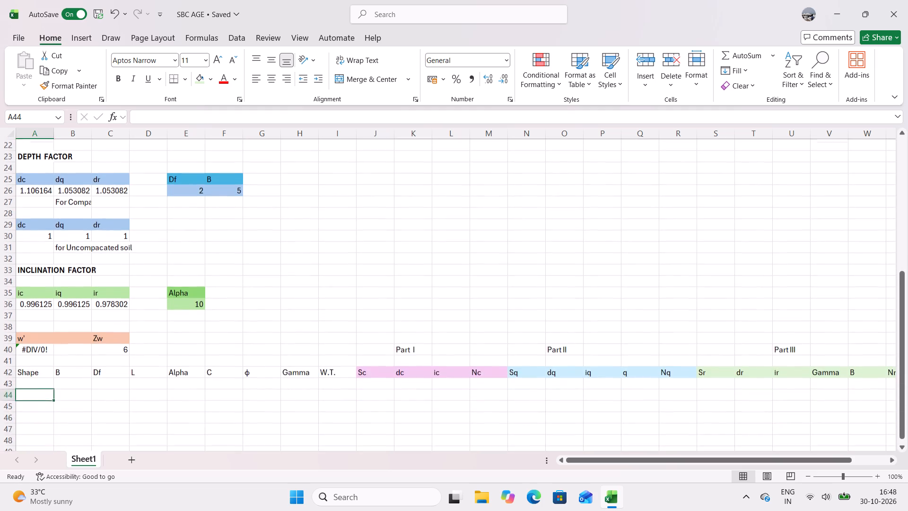
pyautogui.scroll(1, 222, 310)
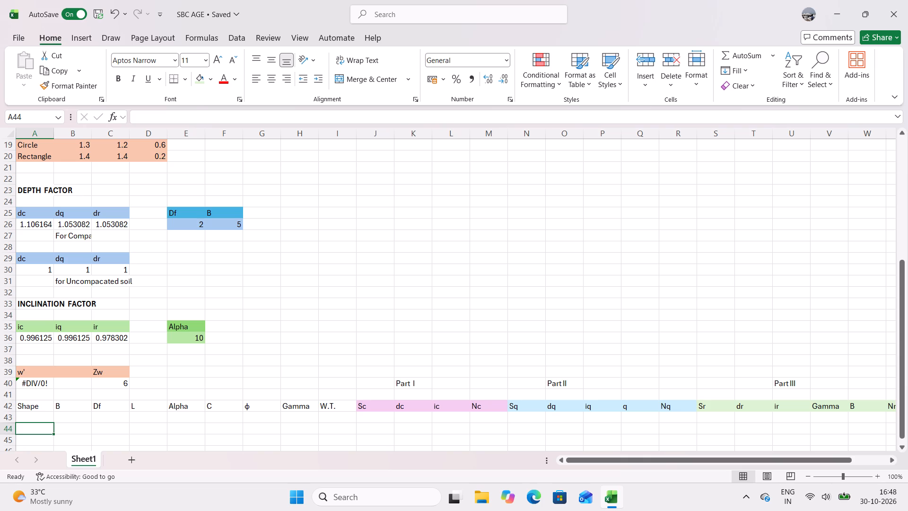
pyautogui.scroll(5, 430, 426)
pyautogui.scroll(5, 345, 343)
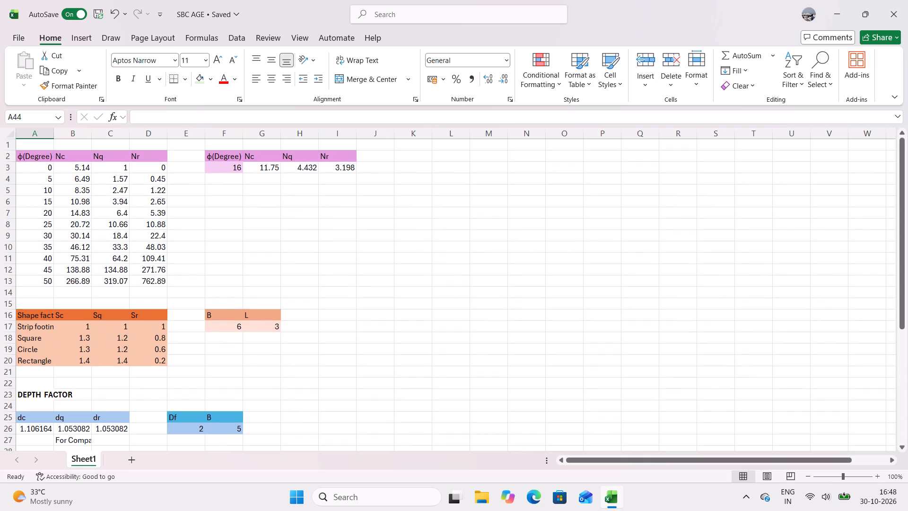
pyautogui.scroll(-2, 367, 296)
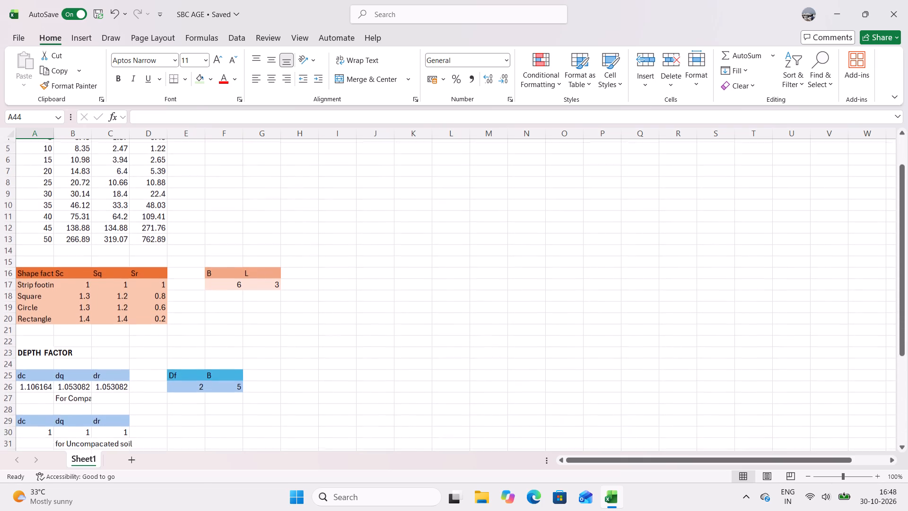
pyautogui.scroll(-2, 367, 298)
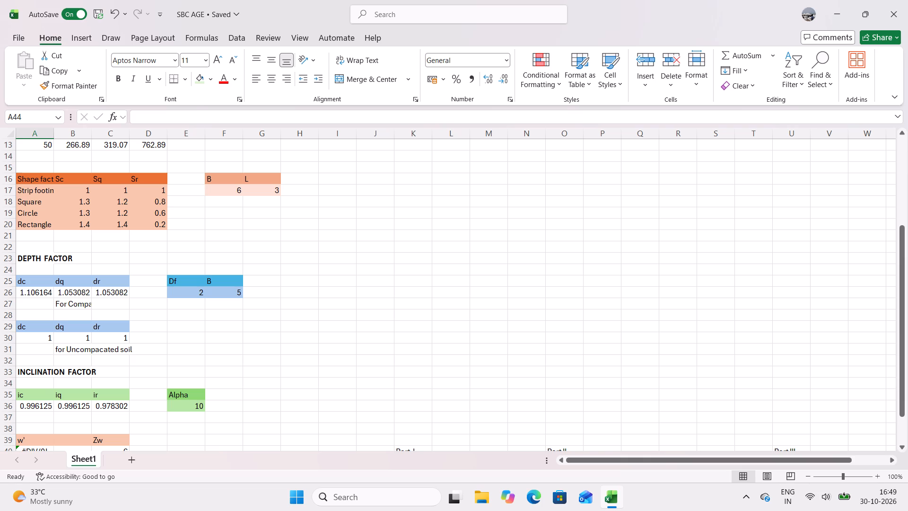
pyautogui.scroll(1, 343, 242)
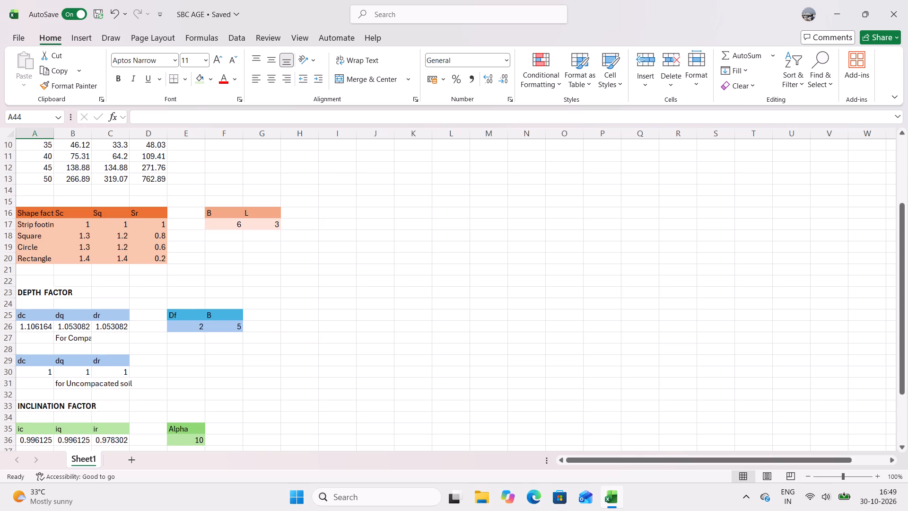
pyautogui.scroll(-6, 325, 250)
pyautogui.scroll(4, 321, 285)
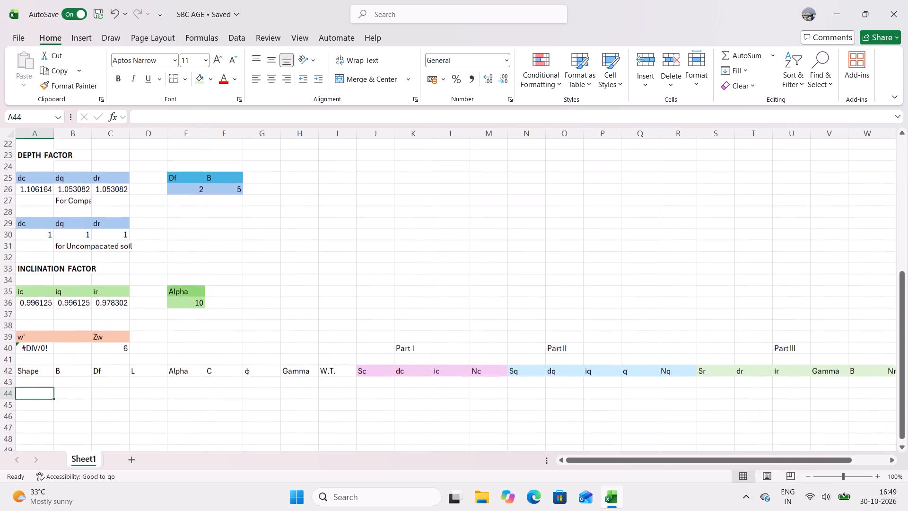
pyautogui.scroll(3, 321, 285)
pyautogui.scroll(-6, 345, 328)
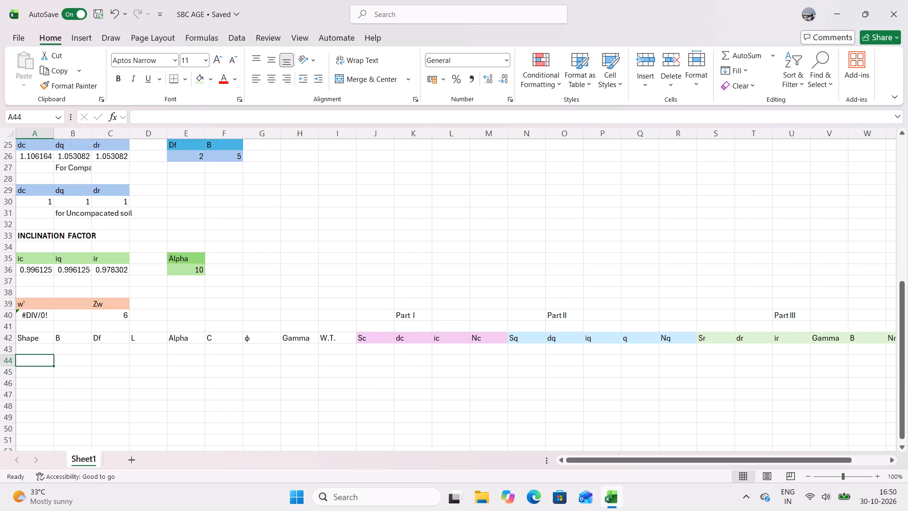
pyautogui.scroll(4, 297, 162)
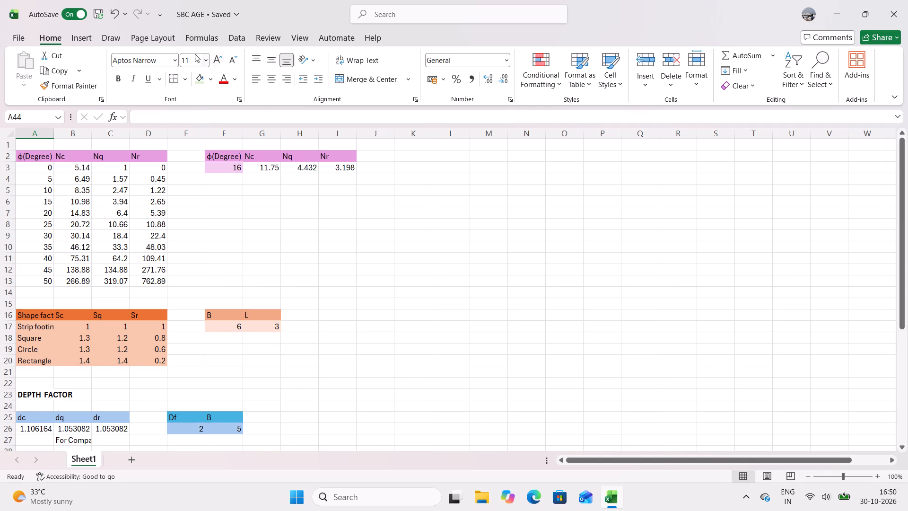
pyautogui.scroll(-7, 426, 228)
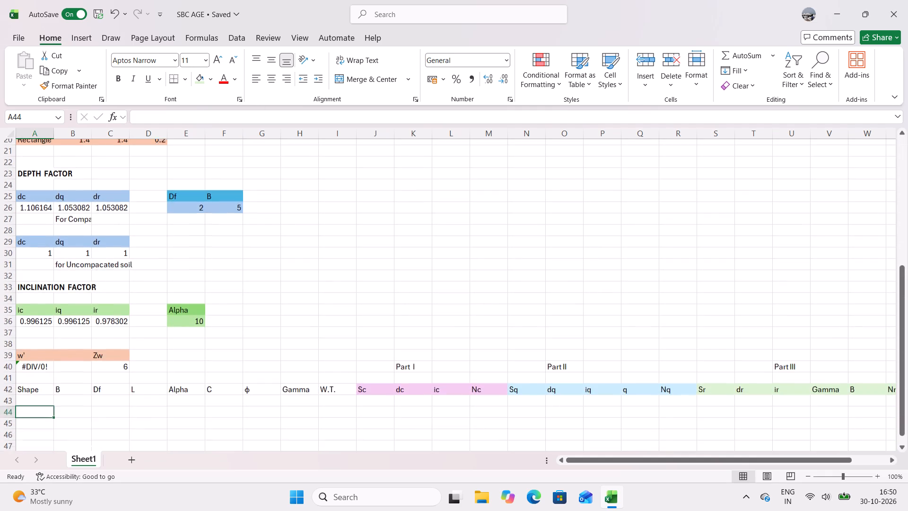
pyautogui.scroll(-2, 426, 228)
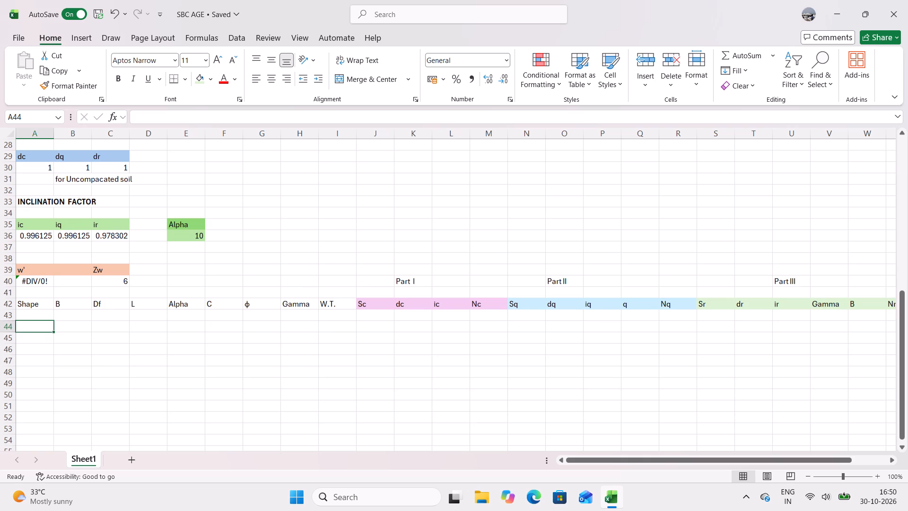
# Inspect the w' formula in A40 and check the B and Zw input cells it should draw on.
pyautogui.click(39, 285)
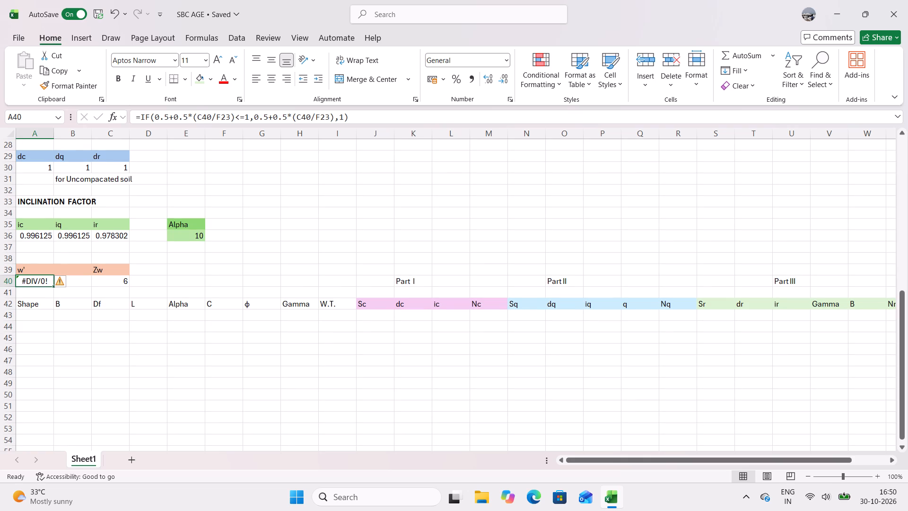
pyautogui.scroll(3, 158, 267)
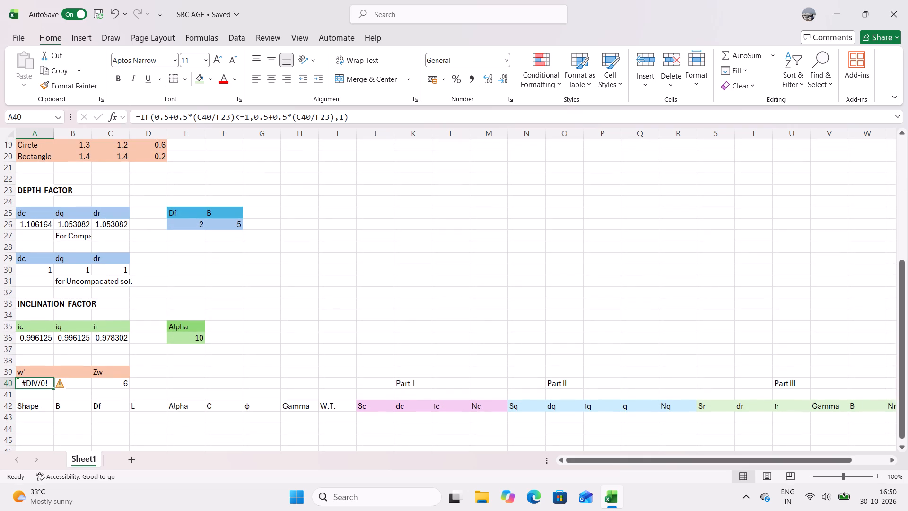
pyautogui.scroll(2, 276, 267)
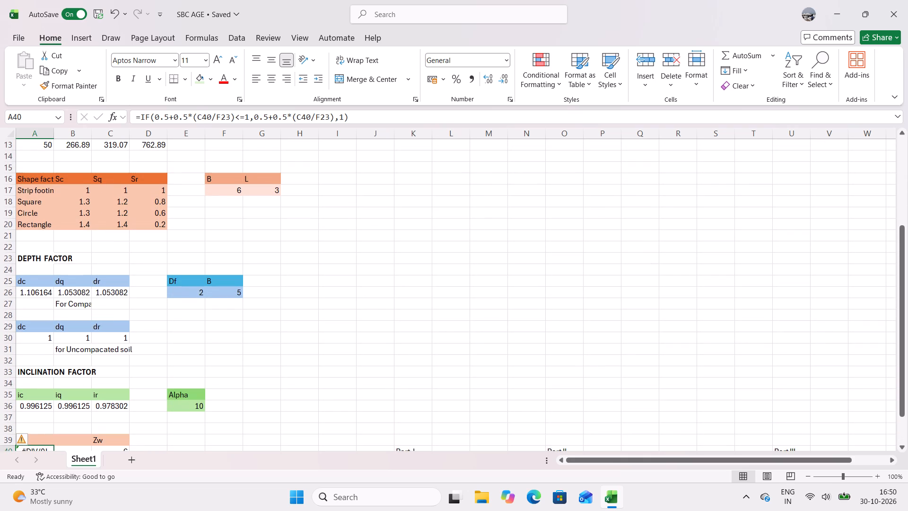
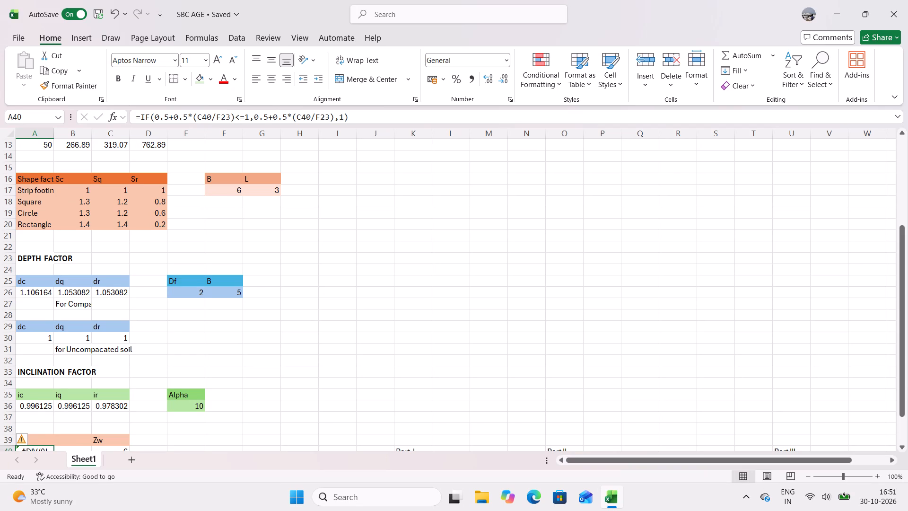
# Correct the w' formula in A40 by pointing both B references to F26, giving =IF(0.5+0.5*(C40/F26)<=1,0.5+0.5*(C40/F26),1).
pyautogui.scroll(1, 345, 287)
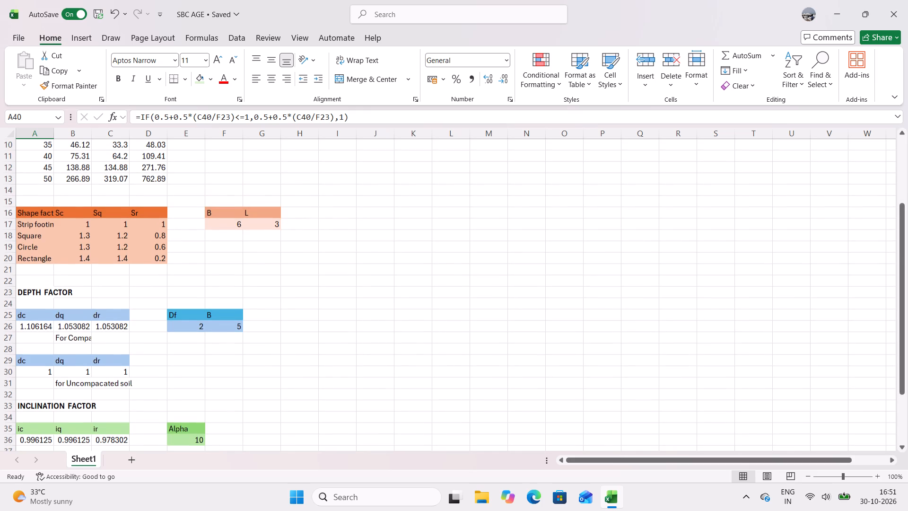
pyautogui.scroll(-3, 345, 287)
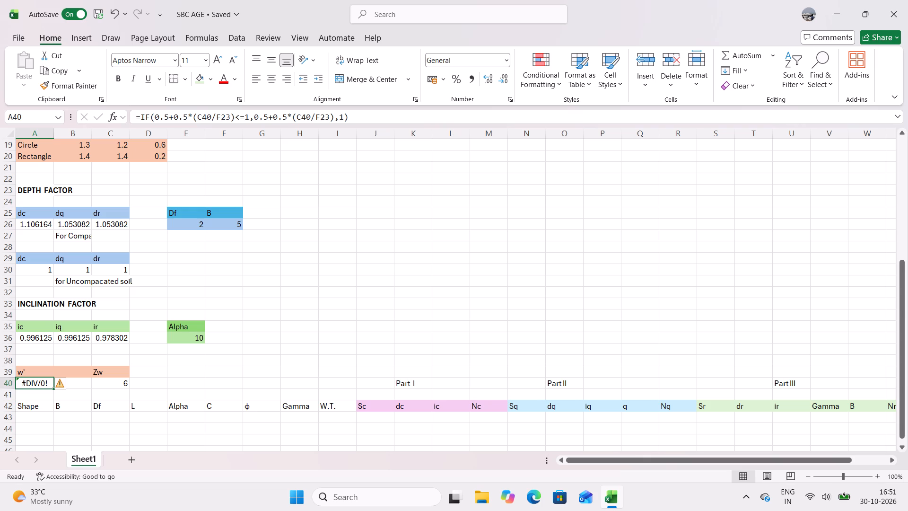
pyautogui.click(207, 115)
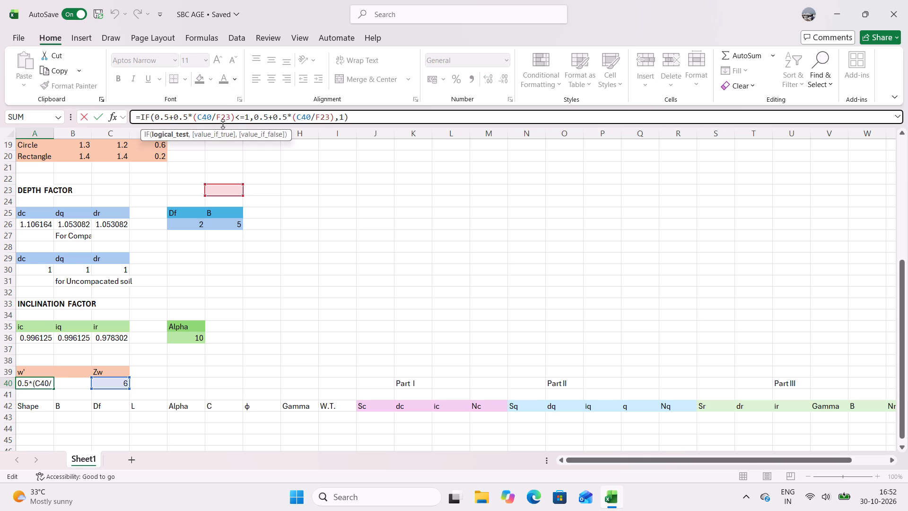
pyautogui.click(221, 118)
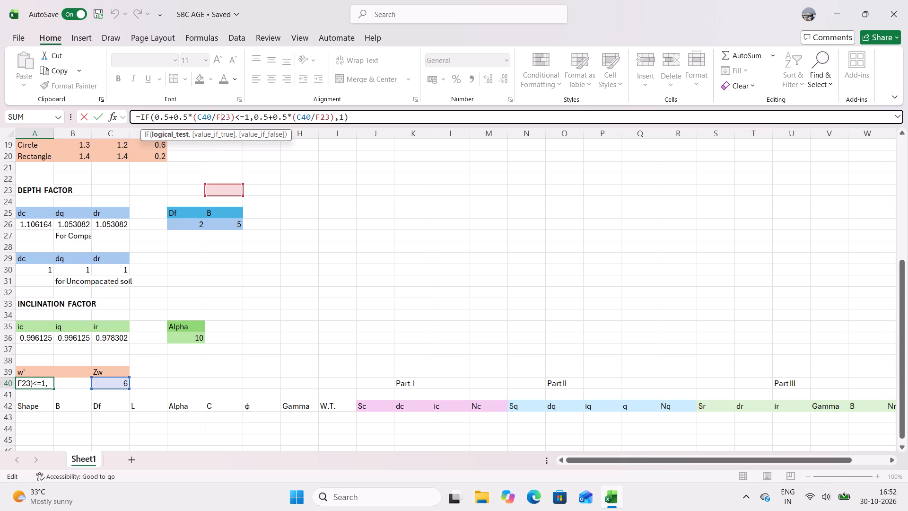
pyautogui.click(228, 115)
pyautogui.click(229, 223)
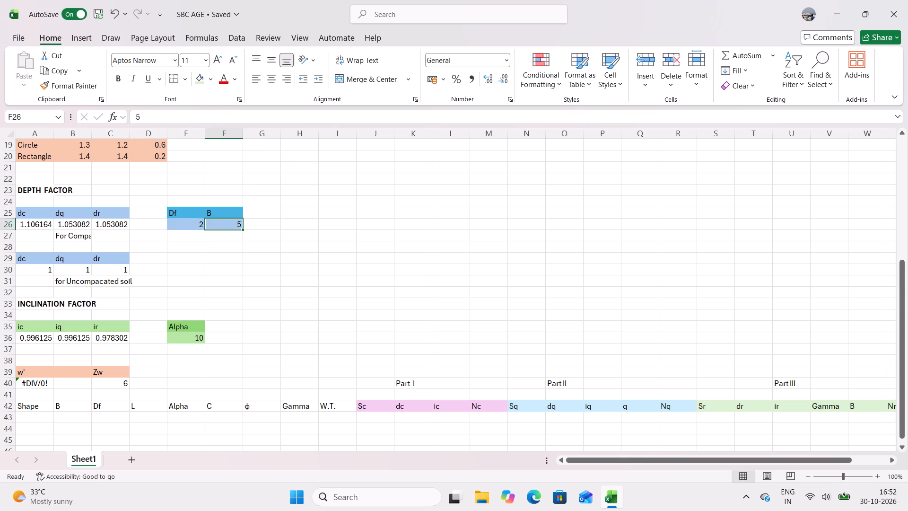
pyautogui.click(47, 383)
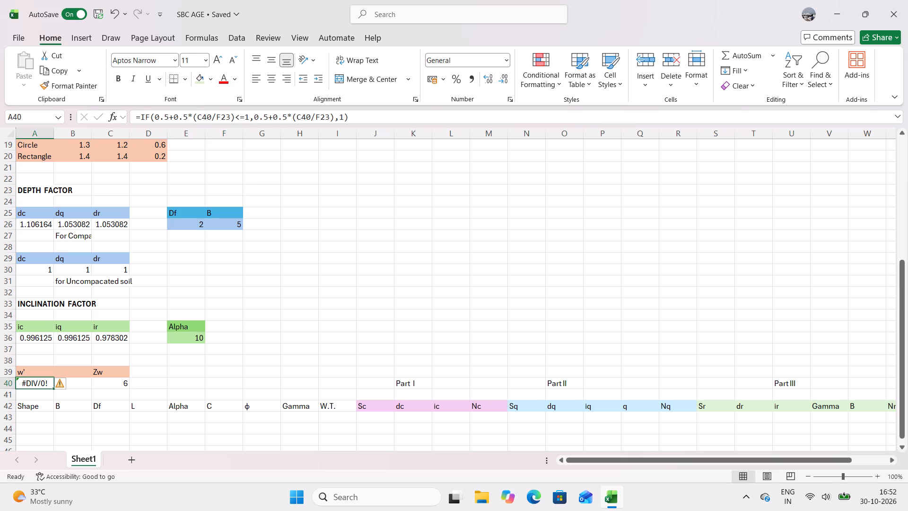
pyautogui.click(228, 115)
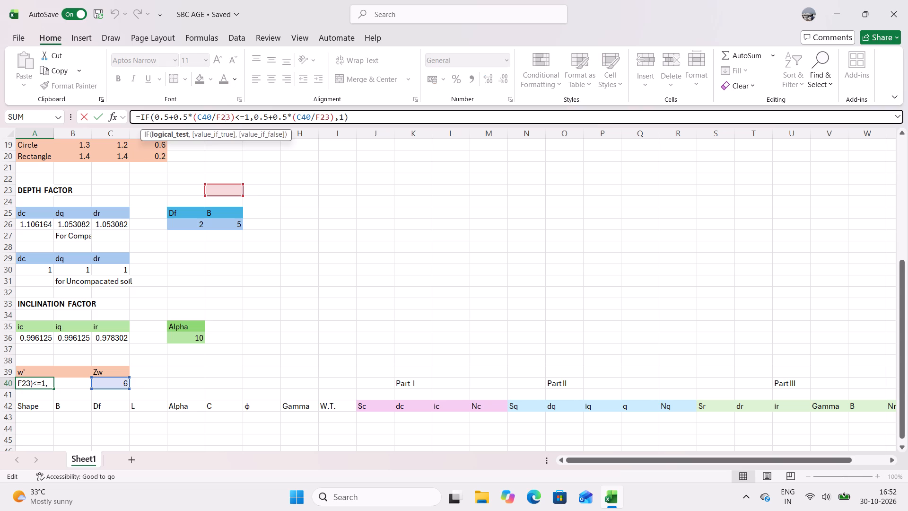
pyautogui.click(230, 116)
pyautogui.press('BackSpace')
pyautogui.press('6')
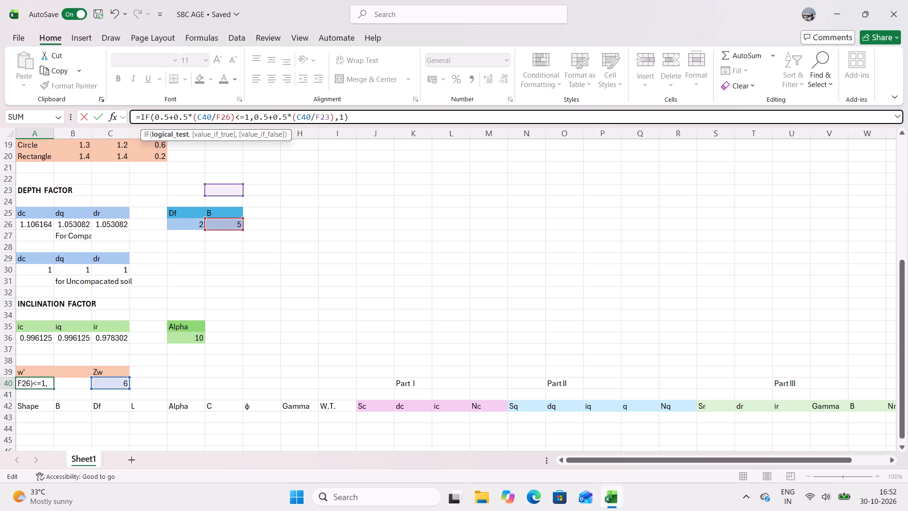
pyautogui.click(330, 116)
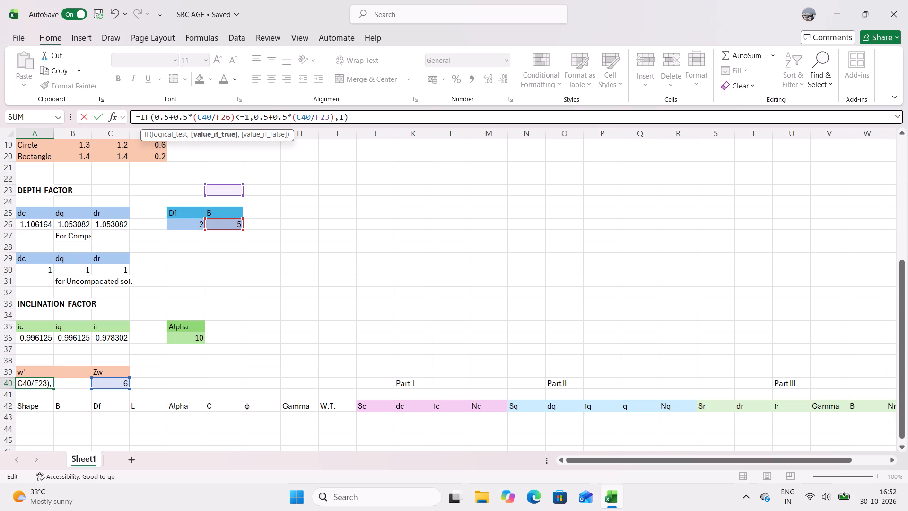
pyautogui.press('BackSpace')
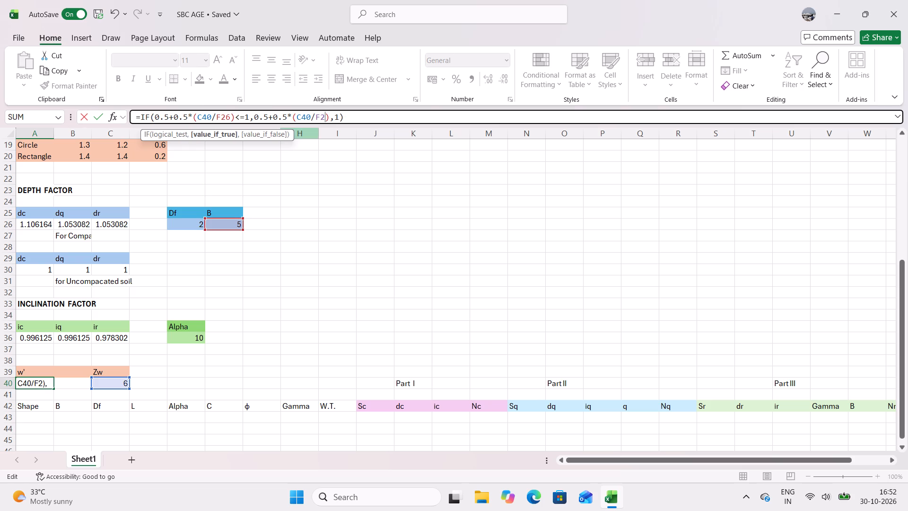
pyautogui.press('6')
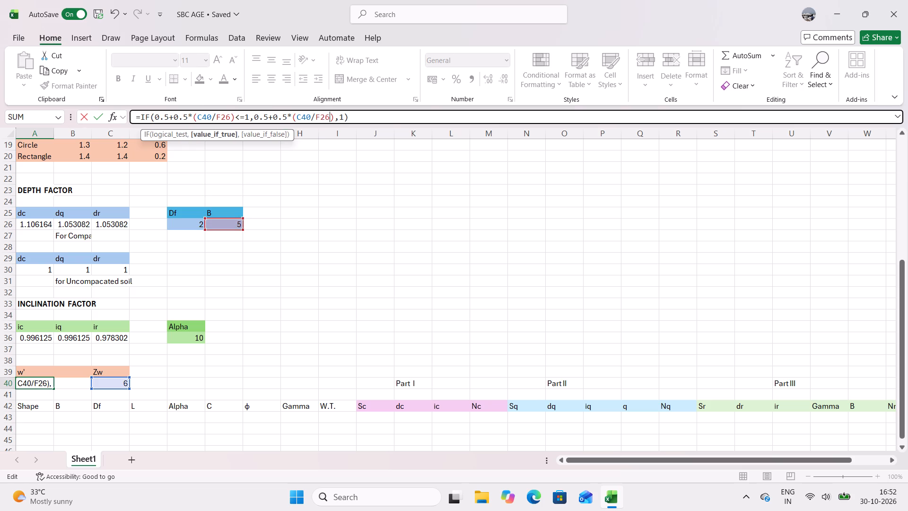
pyautogui.click(358, 115)
pyautogui.press('Return')
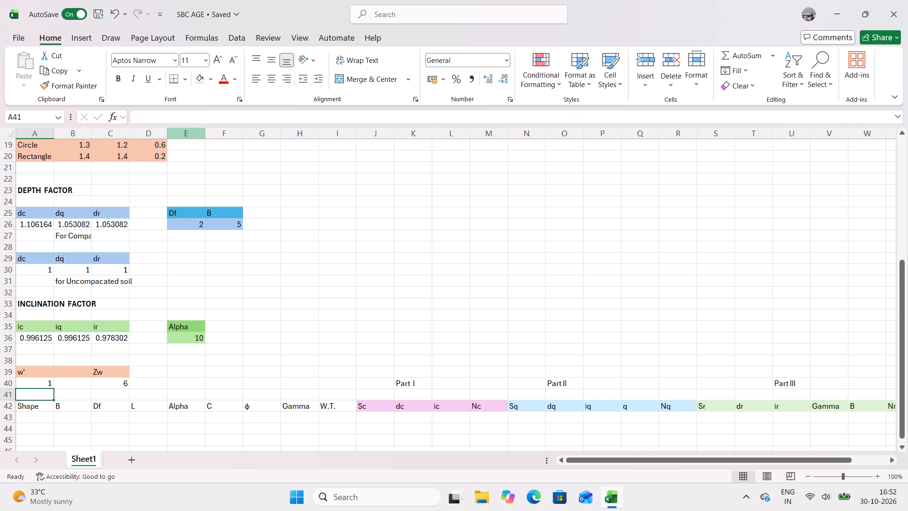
# Set the shape factor inputs to B = 8 in F17 and L = 10 in G17.
pyautogui.scroll(2, 101, 167)
pyautogui.click(231, 194)
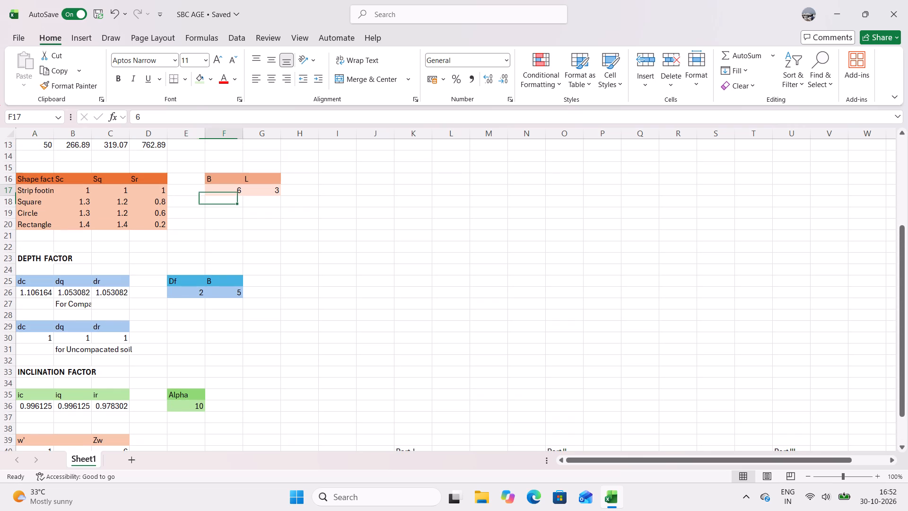
pyautogui.press('8')
pyautogui.scroll(1, 215, 194)
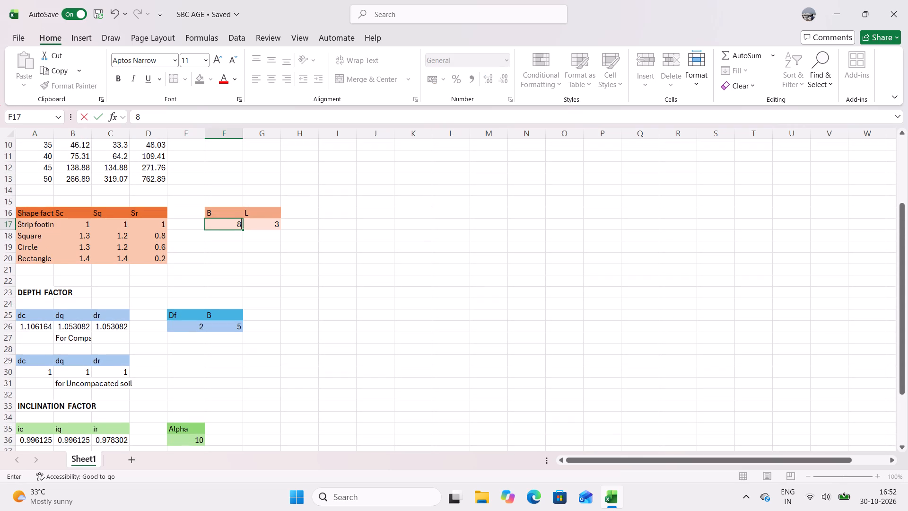
pyautogui.click(280, 229)
pyautogui.write('10')
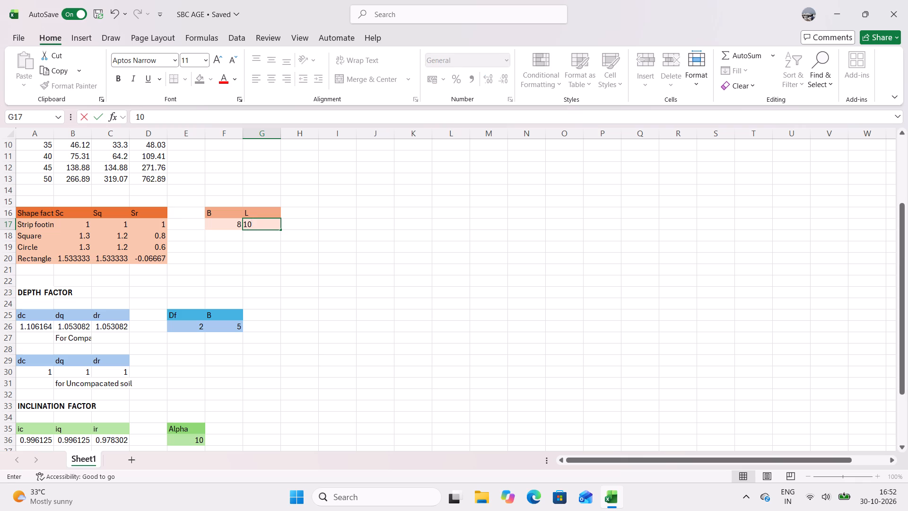
pyautogui.press('Return')
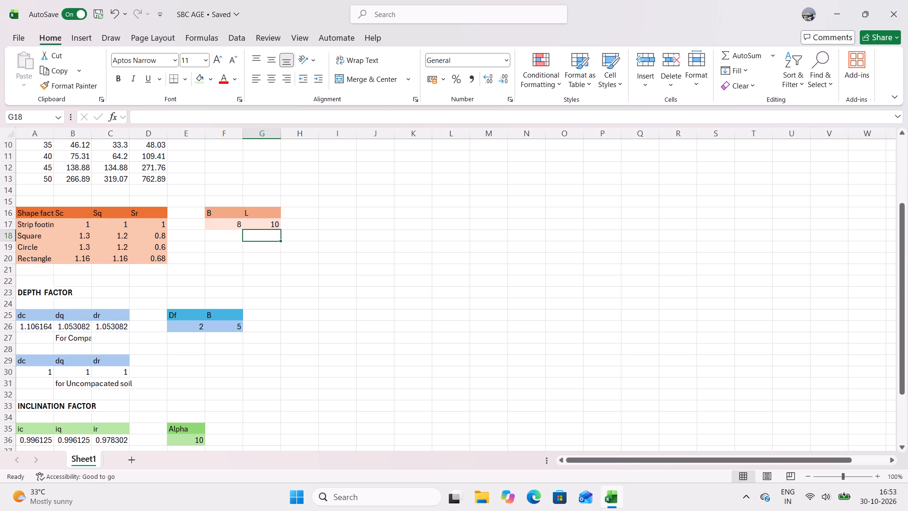
# Review the bearing capacity, shape, depth, inclination and w' tables against the empty input table with the Part I to III headers.
pyautogui.scroll(-4, 384, 262)
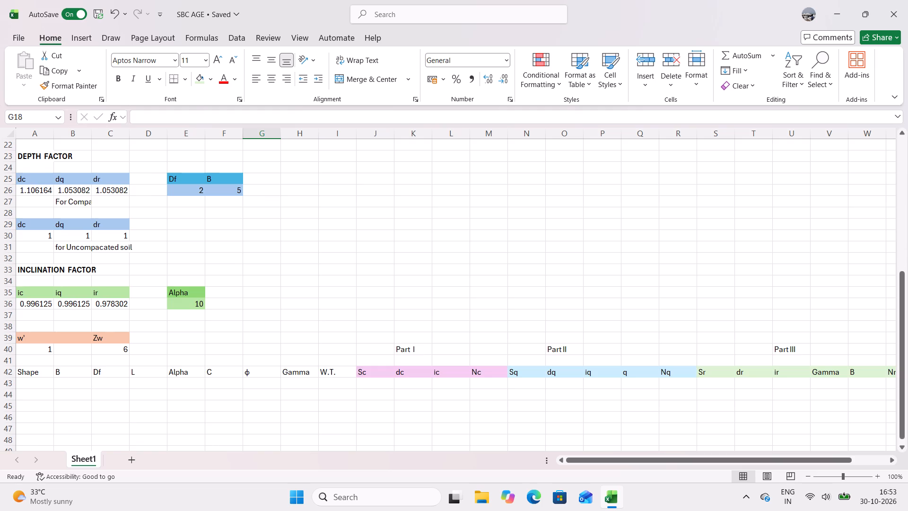
pyautogui.scroll(2, 384, 263)
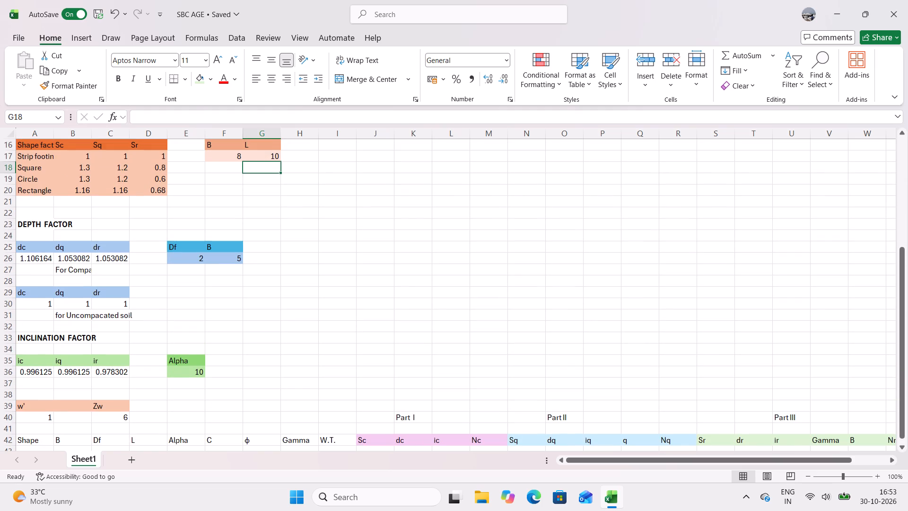
pyautogui.scroll(1, 384, 243)
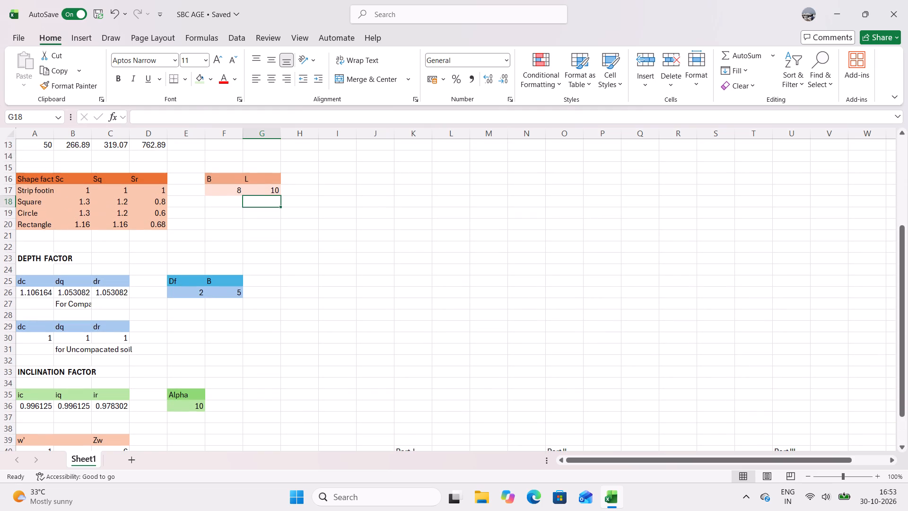
pyautogui.scroll(-3, 363, 253)
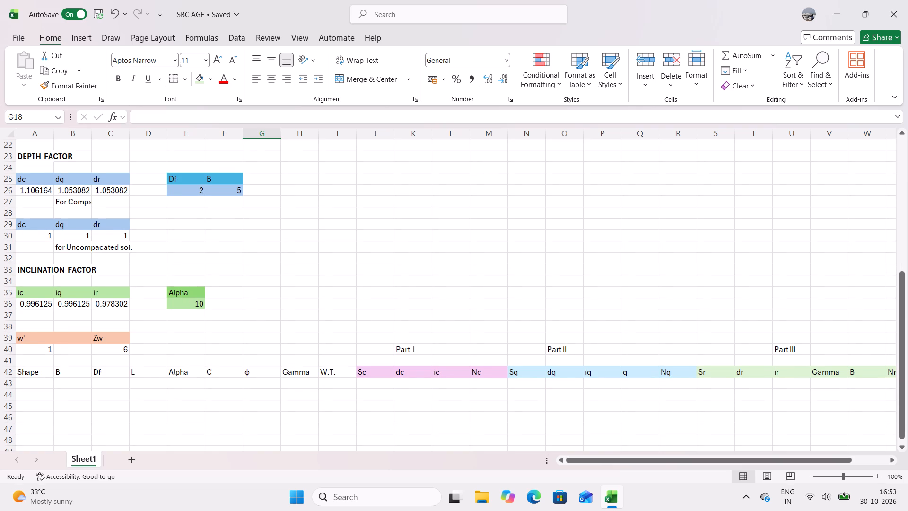
pyautogui.scroll(10, 363, 243)
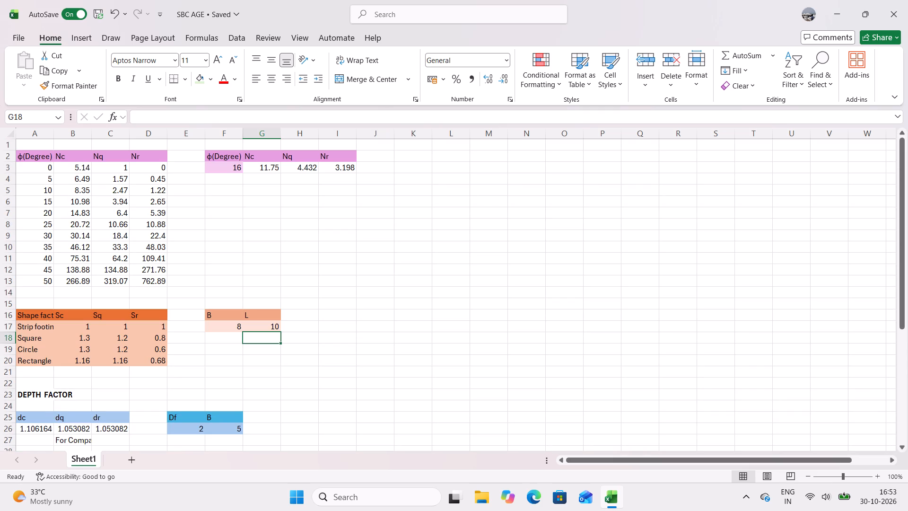
pyautogui.scroll(-5, 277, 289)
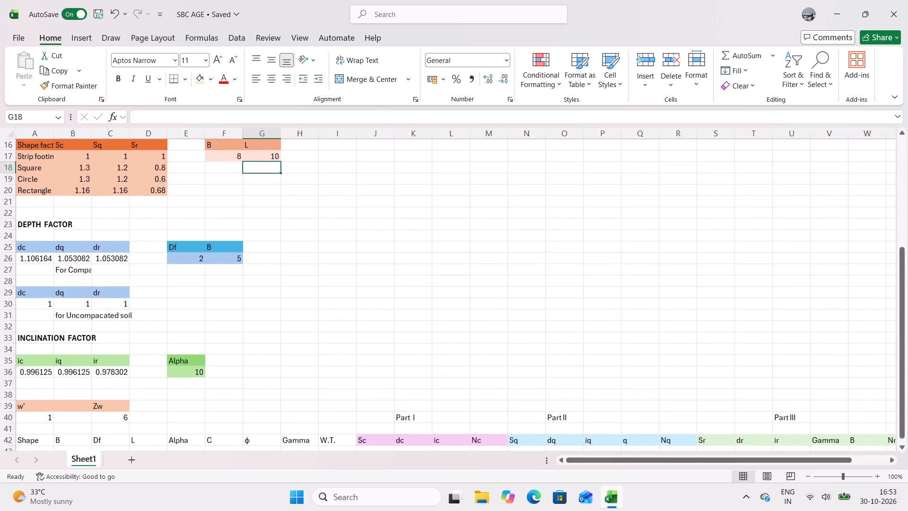
pyautogui.scroll(-4, 279, 294)
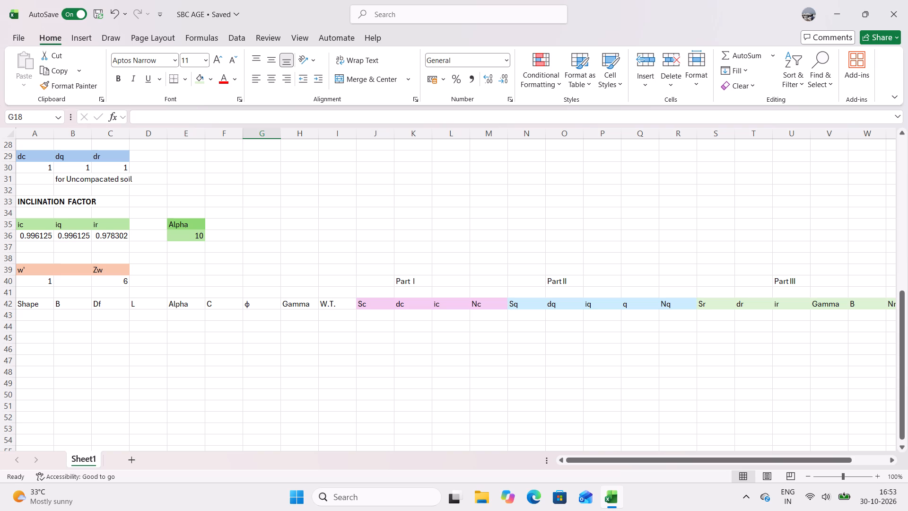
pyautogui.scroll(-1, 279, 295)
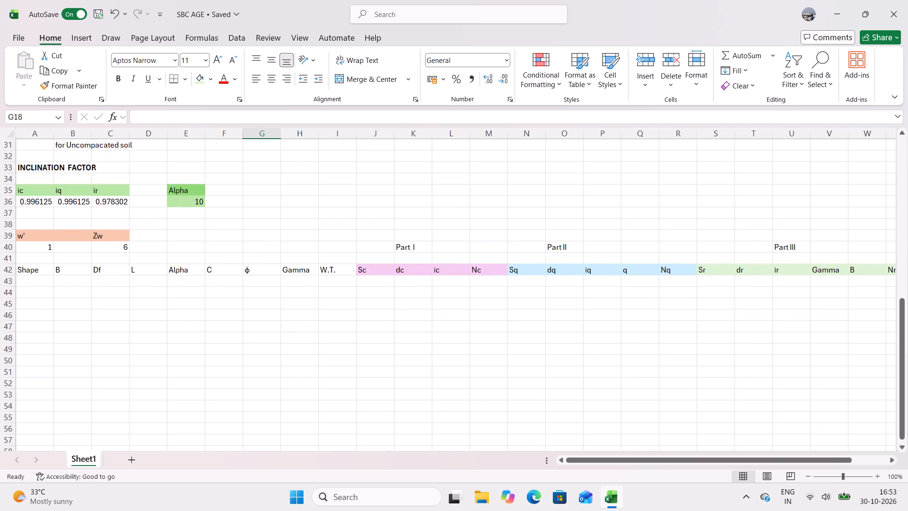
pyautogui.scroll(2, 279, 296)
pyautogui.scroll(-2, 279, 296)
pyautogui.click(35, 280)
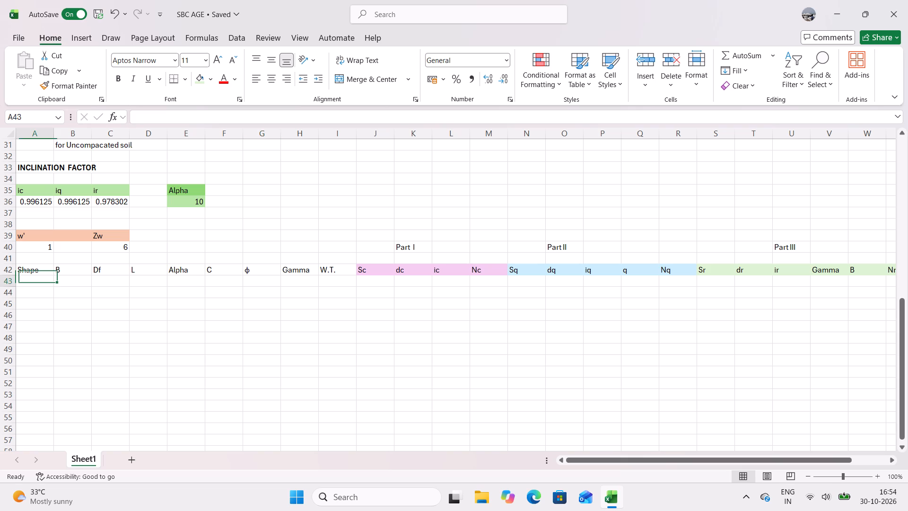
pyautogui.scroll(4, 65, 288)
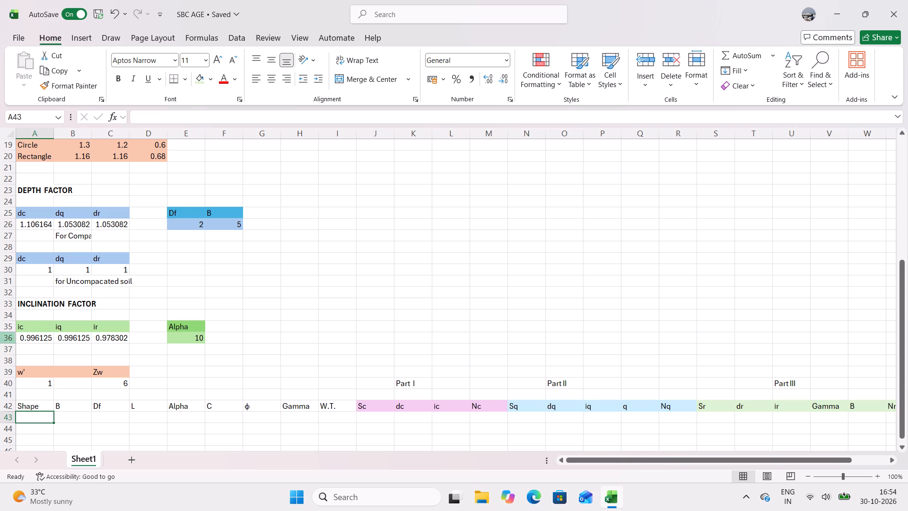
pyautogui.scroll(2, 117, 258)
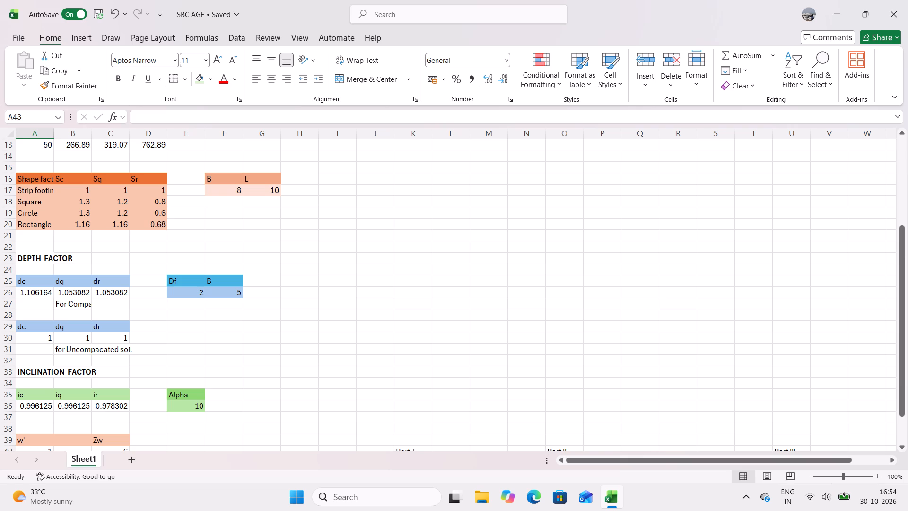
pyautogui.scroll(6, 257, 211)
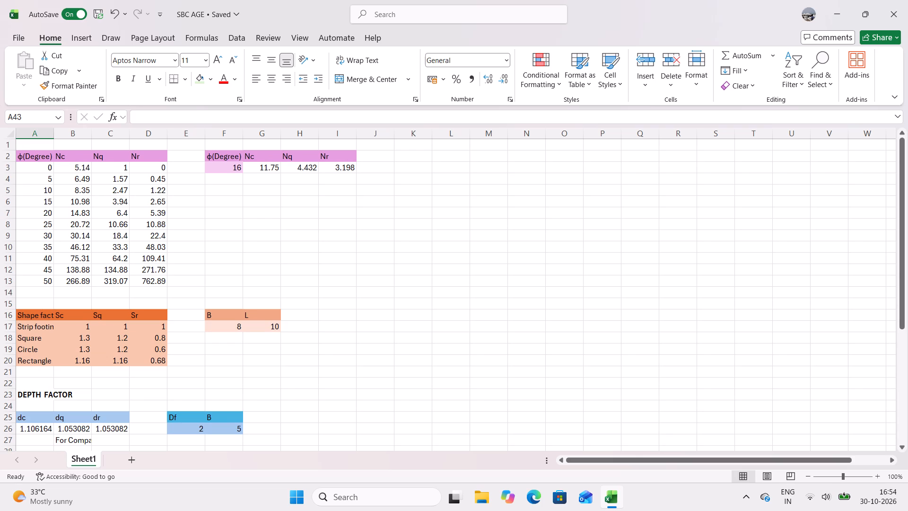
# Set the shape factor width B in F17 to 6.
pyautogui.scroll(-1, 135, 257)
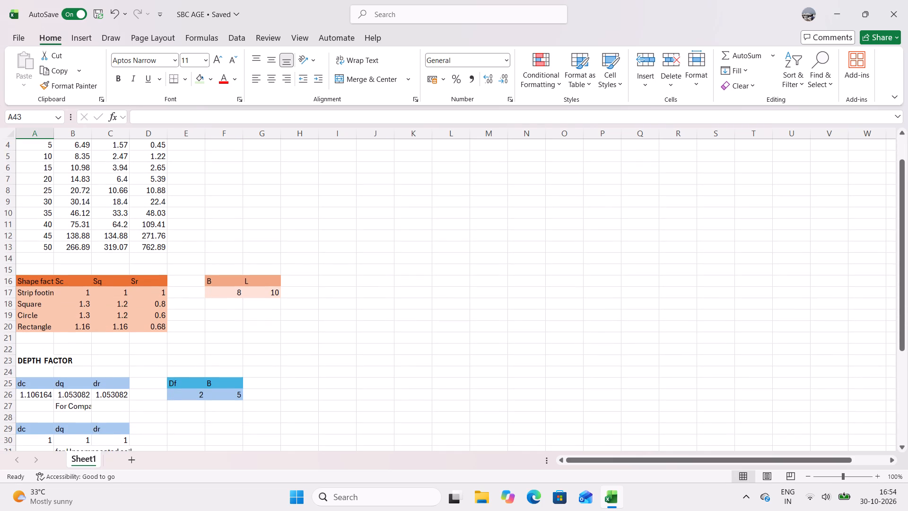
pyautogui.scroll(-1, 127, 291)
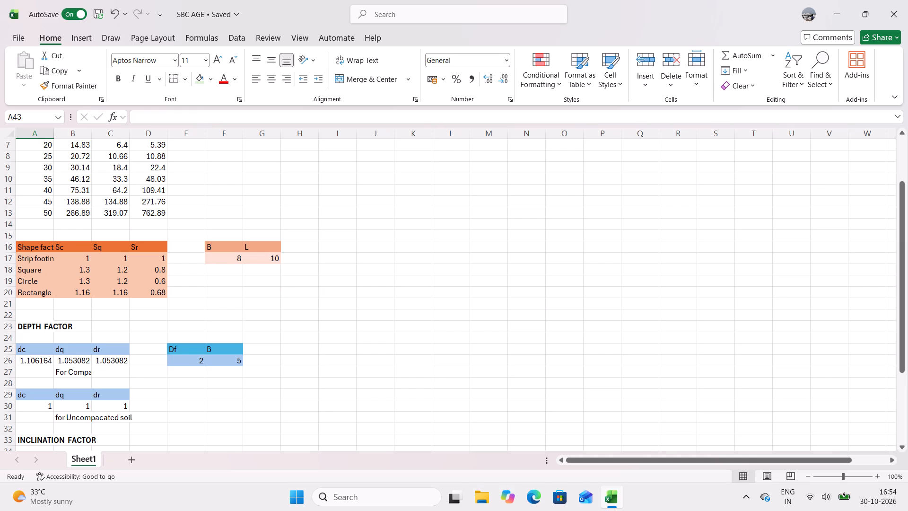
pyautogui.click(226, 261)
pyautogui.press('6')
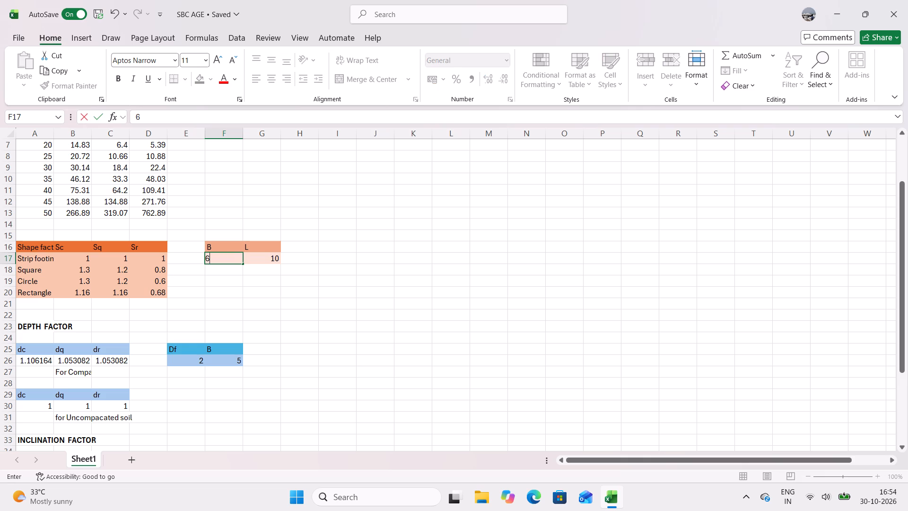
pyautogui.press('Return')
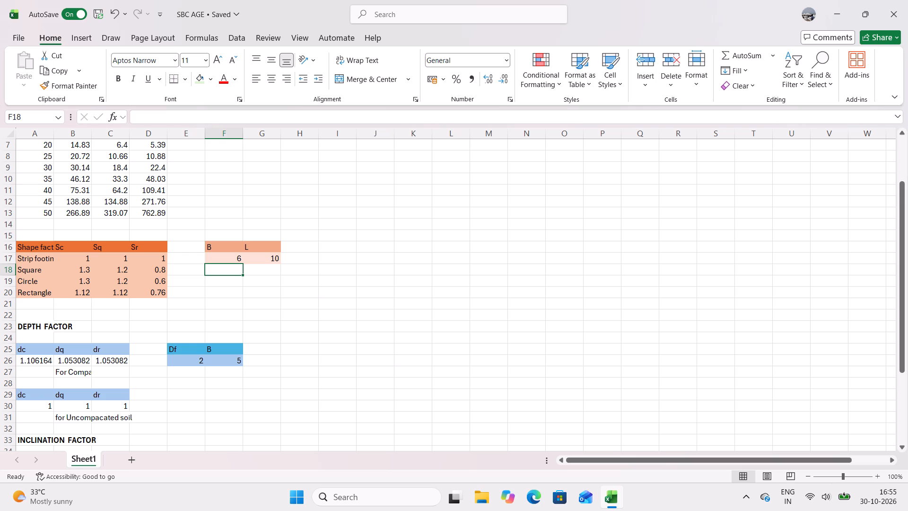
# Examine the shape factor table and its B and L inputs against the empty footing-input table with Part I to III headers.
pyautogui.scroll(-7, 197, 285)
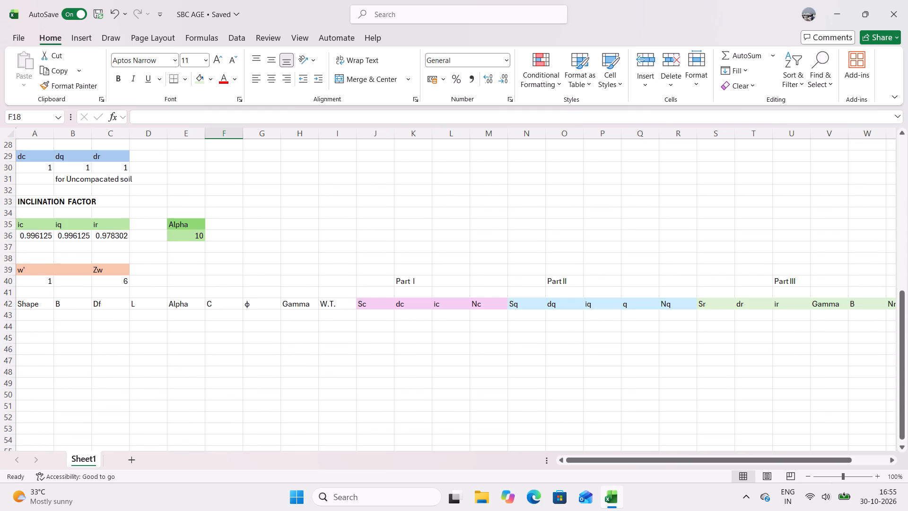
pyautogui.press('Up')
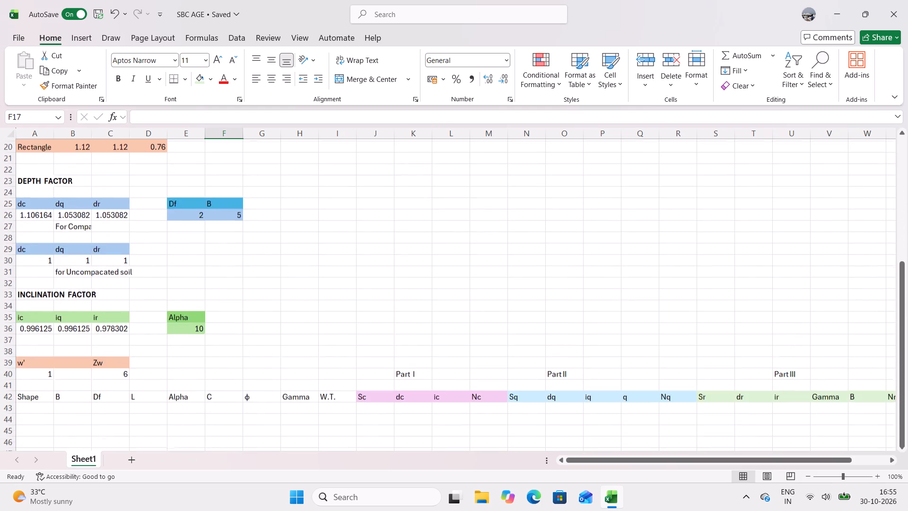
pyautogui.press('Up')
pyautogui.press('Up')
pyautogui.press('Up')
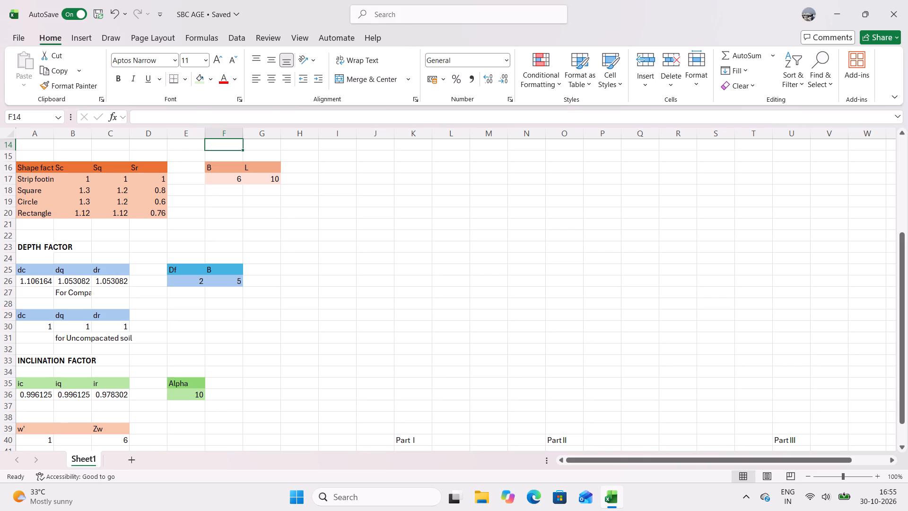
pyautogui.click(226, 180)
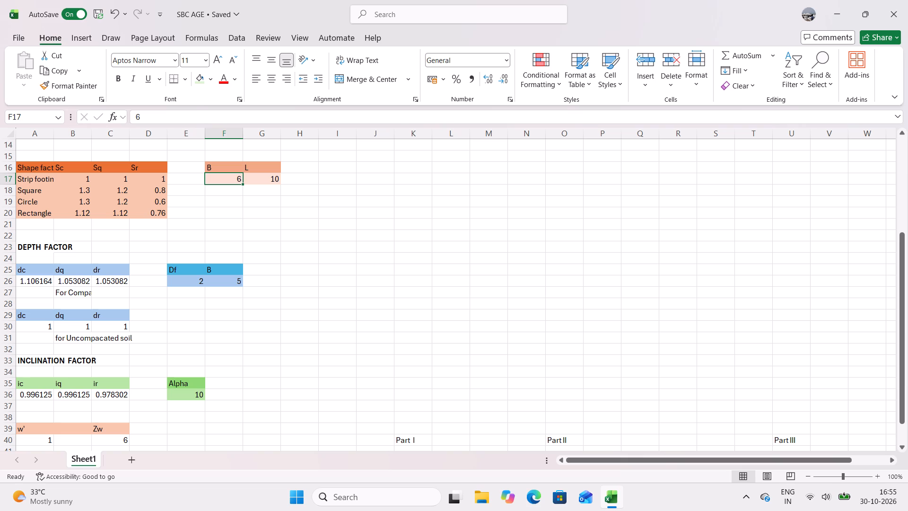
pyautogui.scroll(-7, 585, 210)
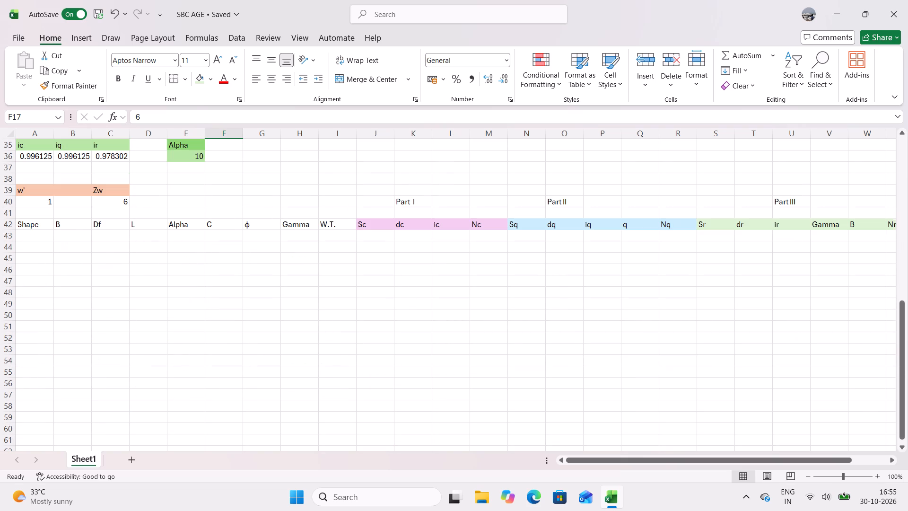
pyautogui.scroll(1, 127, 247)
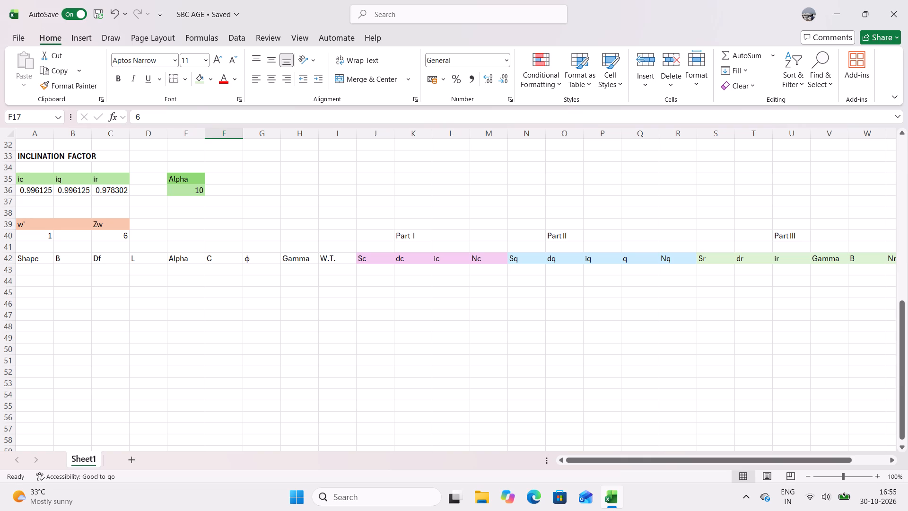
pyautogui.scroll(9, 418, 215)
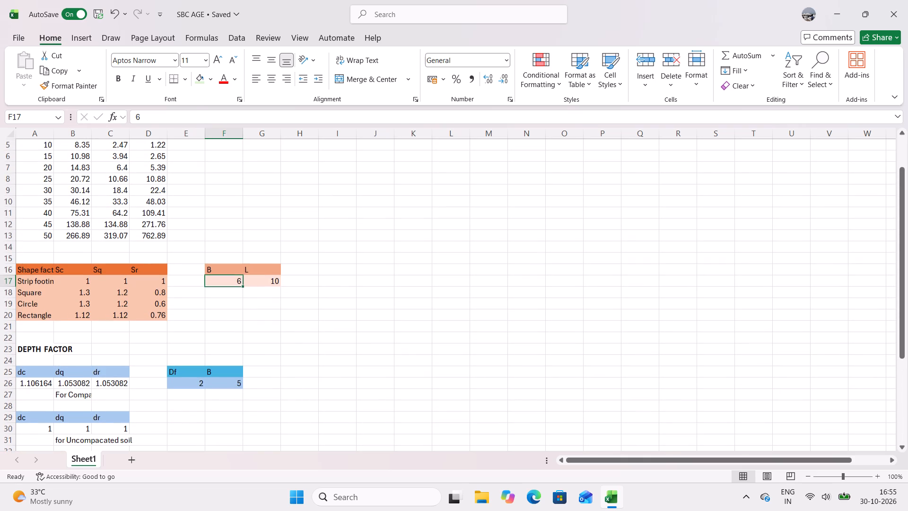
pyautogui.click(90, 281)
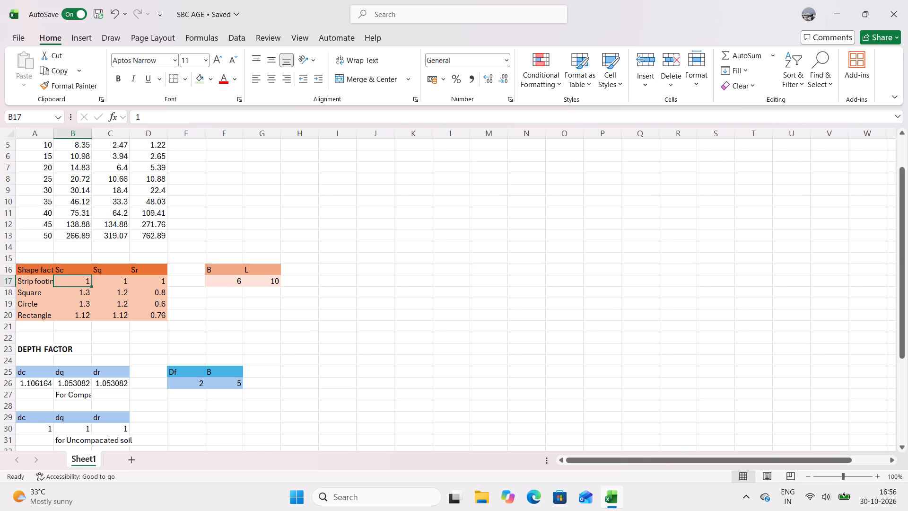
pyautogui.scroll(-3, 43, 408)
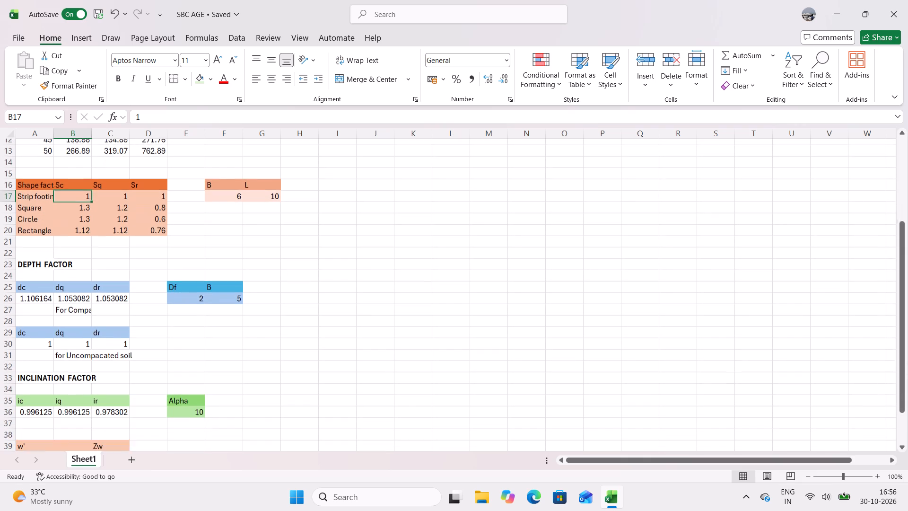
pyautogui.scroll(-4, 32, 425)
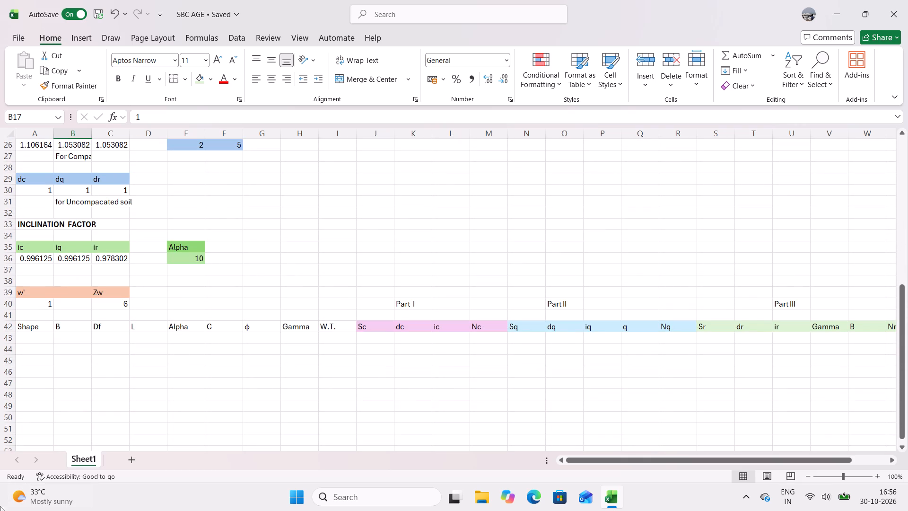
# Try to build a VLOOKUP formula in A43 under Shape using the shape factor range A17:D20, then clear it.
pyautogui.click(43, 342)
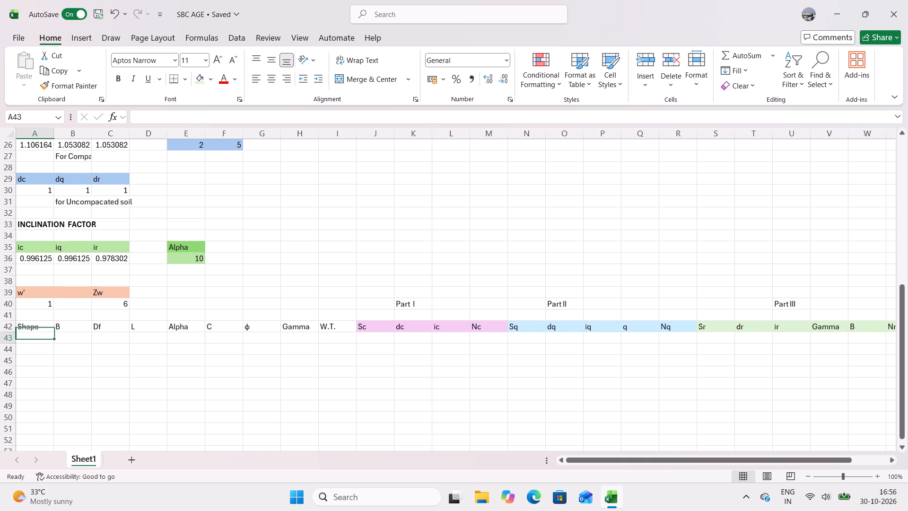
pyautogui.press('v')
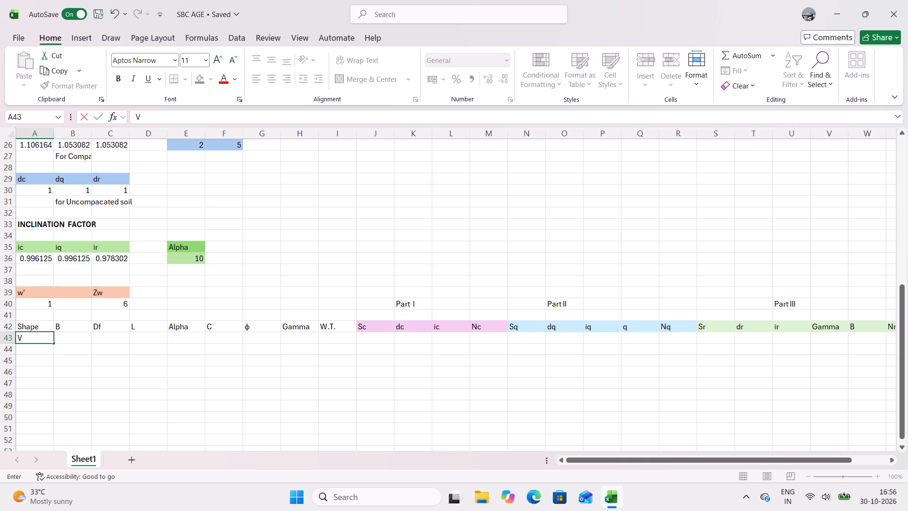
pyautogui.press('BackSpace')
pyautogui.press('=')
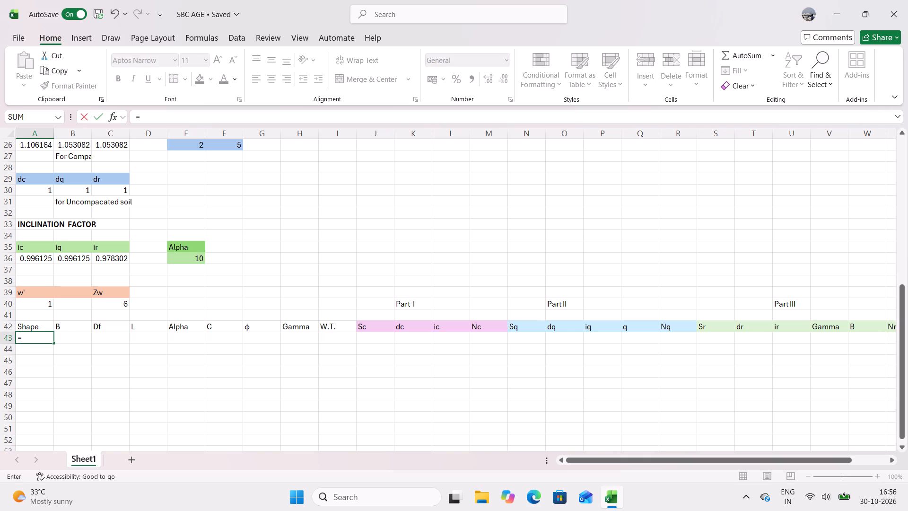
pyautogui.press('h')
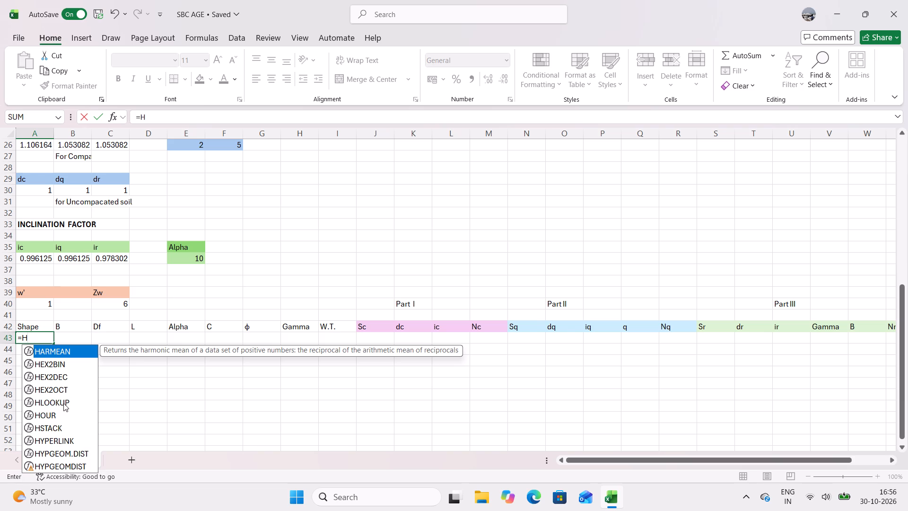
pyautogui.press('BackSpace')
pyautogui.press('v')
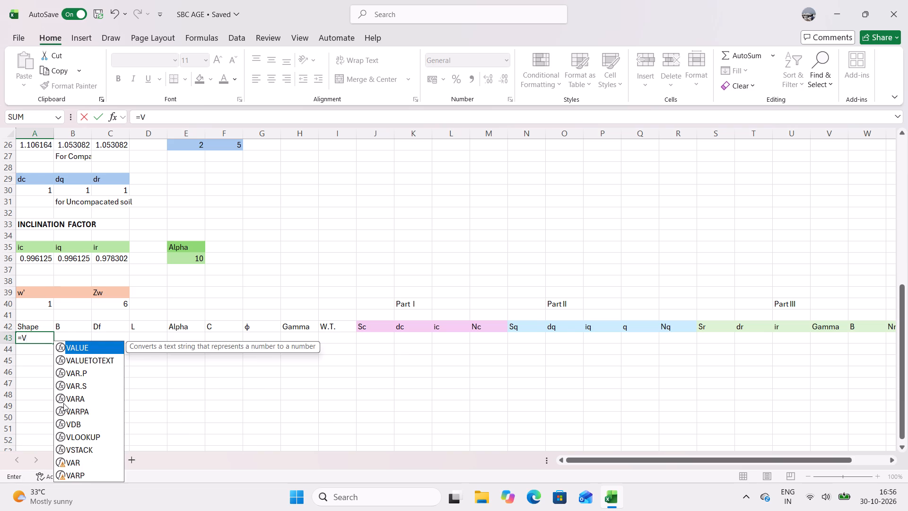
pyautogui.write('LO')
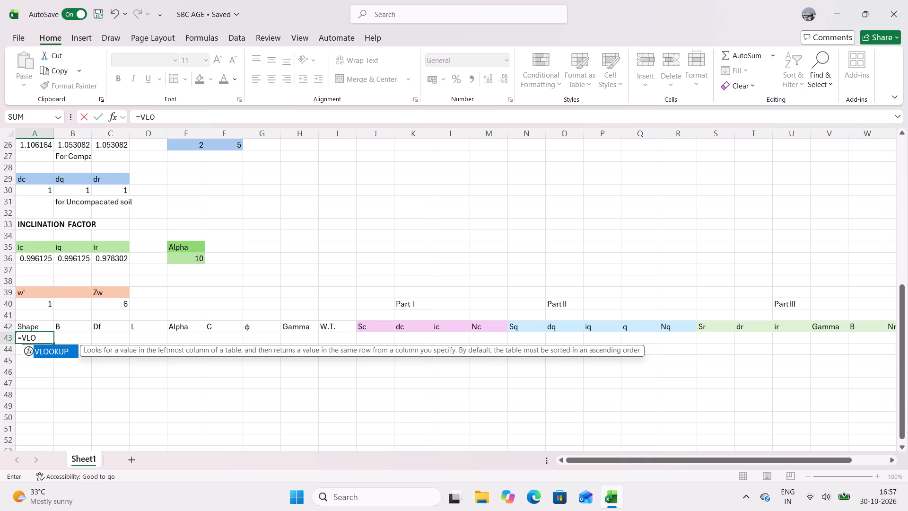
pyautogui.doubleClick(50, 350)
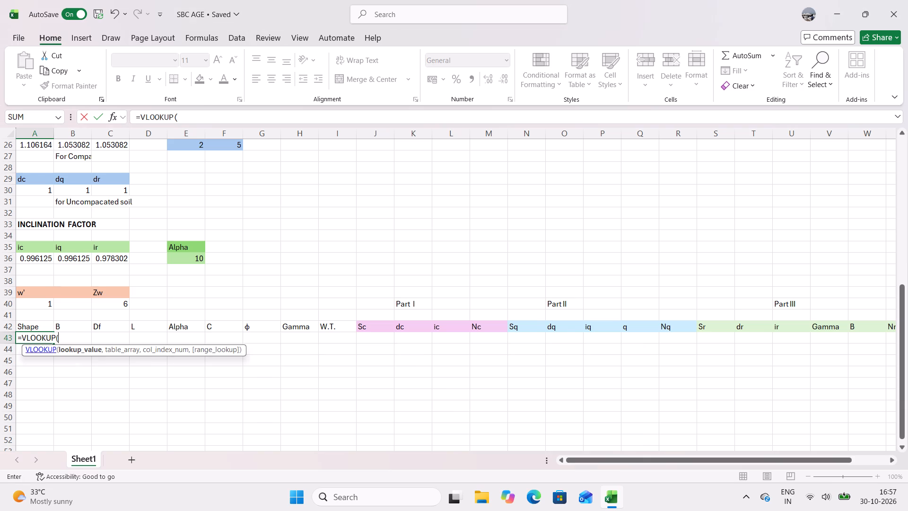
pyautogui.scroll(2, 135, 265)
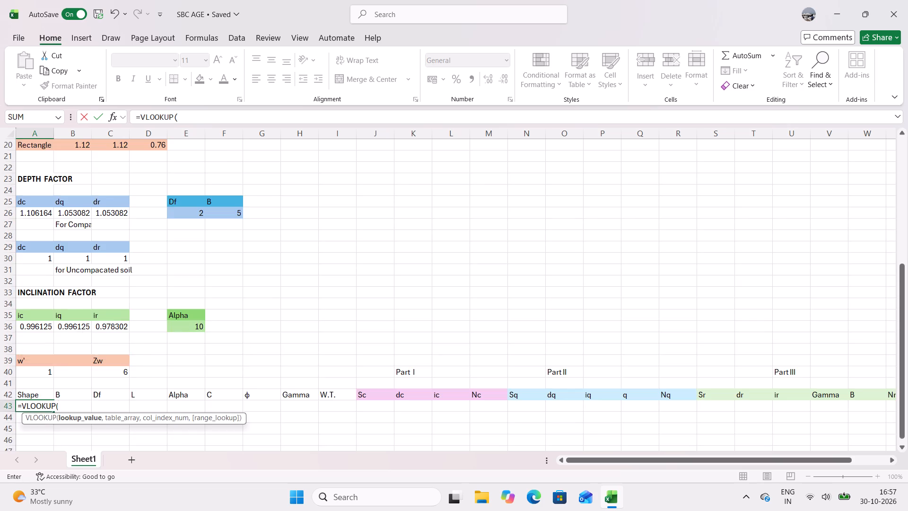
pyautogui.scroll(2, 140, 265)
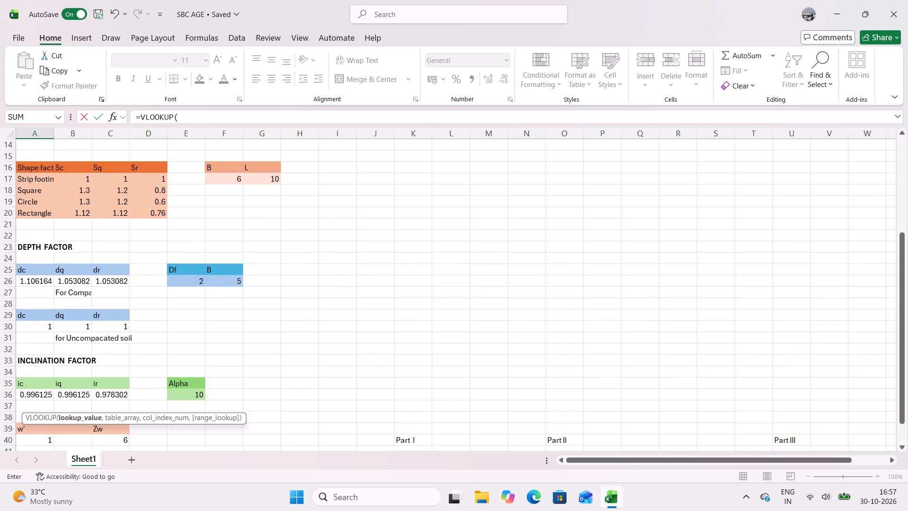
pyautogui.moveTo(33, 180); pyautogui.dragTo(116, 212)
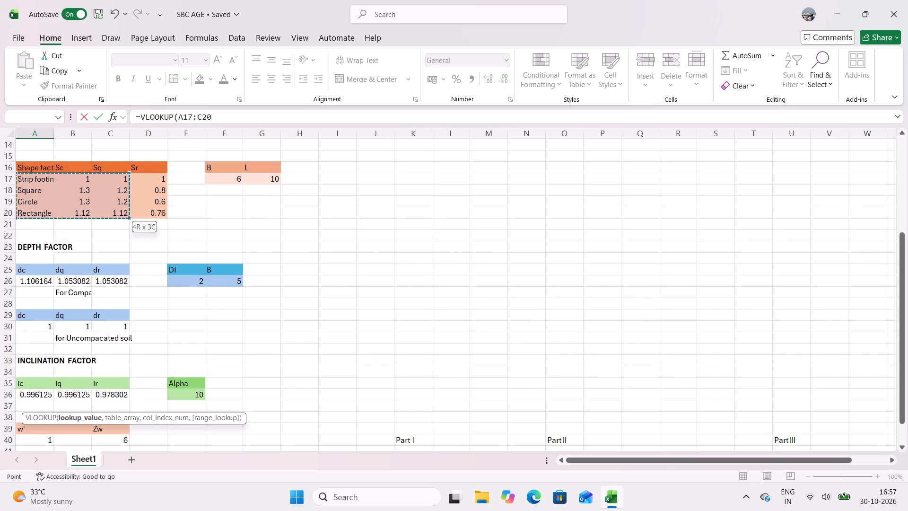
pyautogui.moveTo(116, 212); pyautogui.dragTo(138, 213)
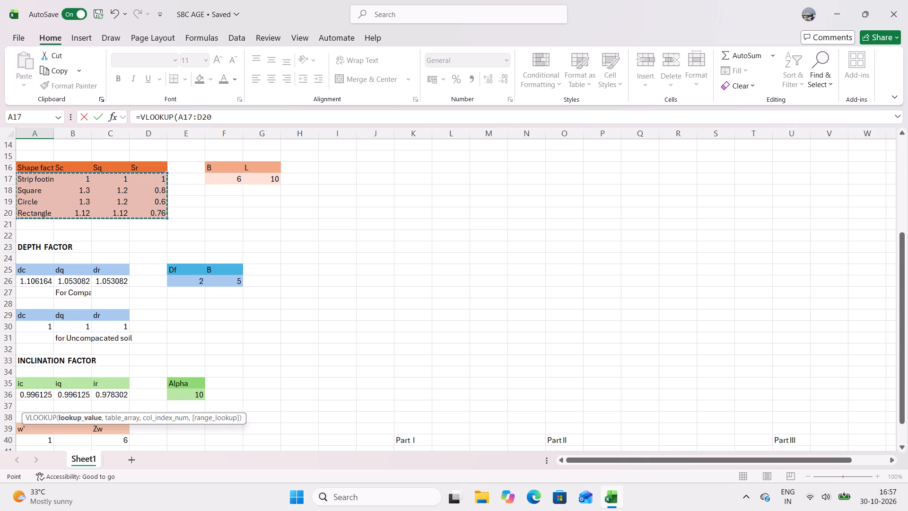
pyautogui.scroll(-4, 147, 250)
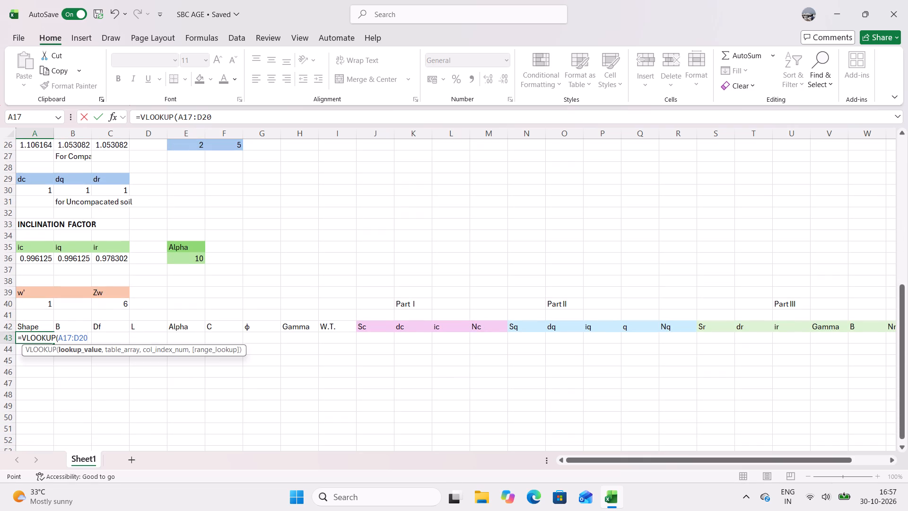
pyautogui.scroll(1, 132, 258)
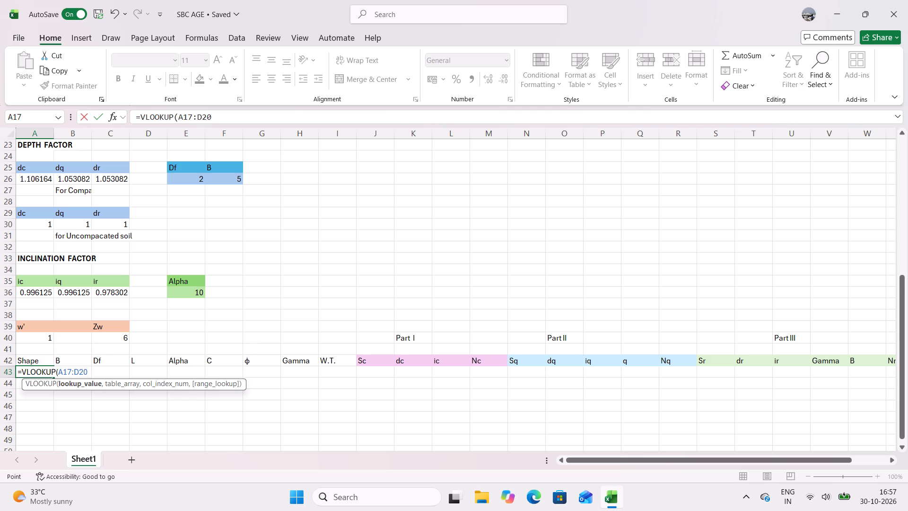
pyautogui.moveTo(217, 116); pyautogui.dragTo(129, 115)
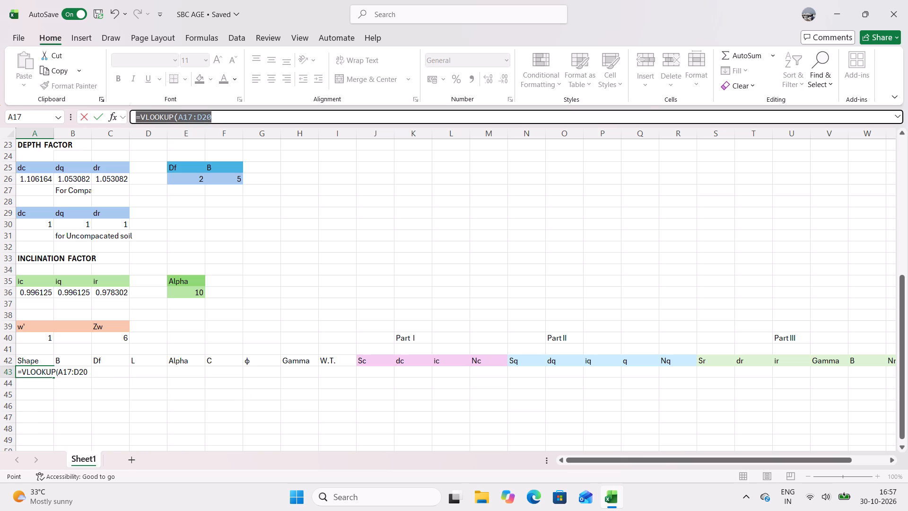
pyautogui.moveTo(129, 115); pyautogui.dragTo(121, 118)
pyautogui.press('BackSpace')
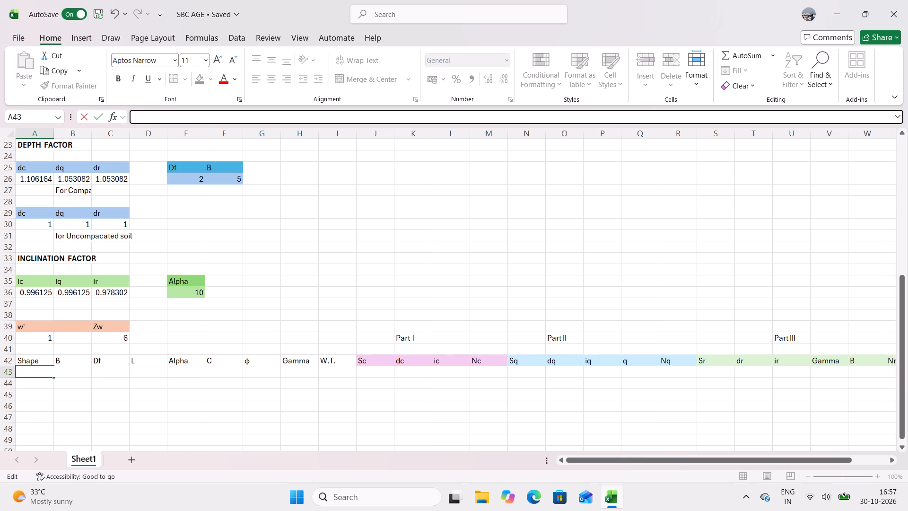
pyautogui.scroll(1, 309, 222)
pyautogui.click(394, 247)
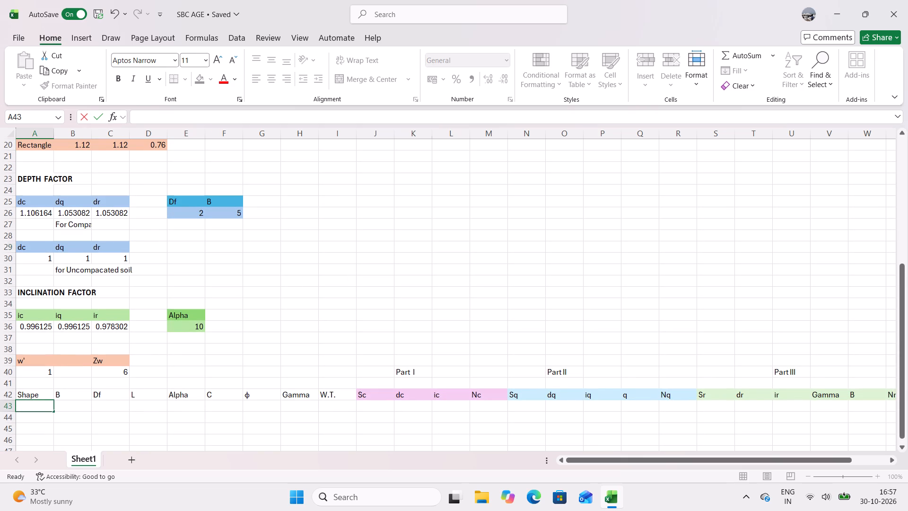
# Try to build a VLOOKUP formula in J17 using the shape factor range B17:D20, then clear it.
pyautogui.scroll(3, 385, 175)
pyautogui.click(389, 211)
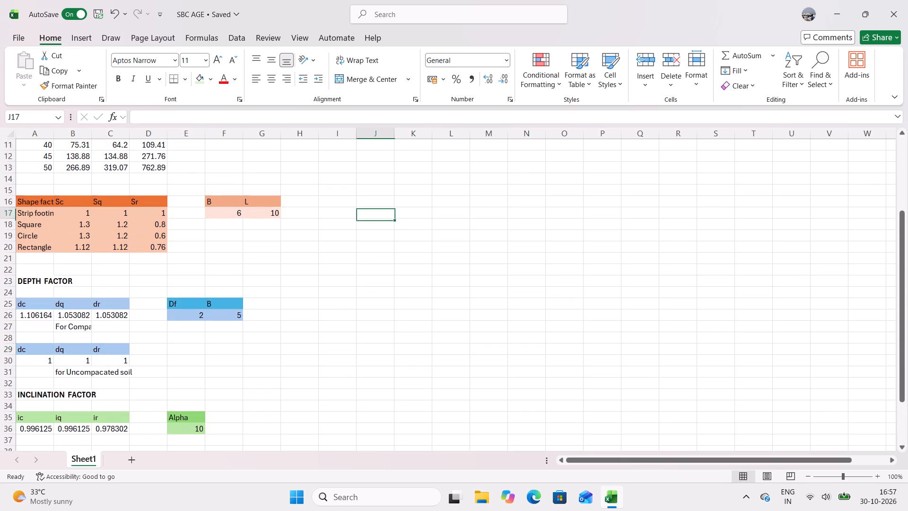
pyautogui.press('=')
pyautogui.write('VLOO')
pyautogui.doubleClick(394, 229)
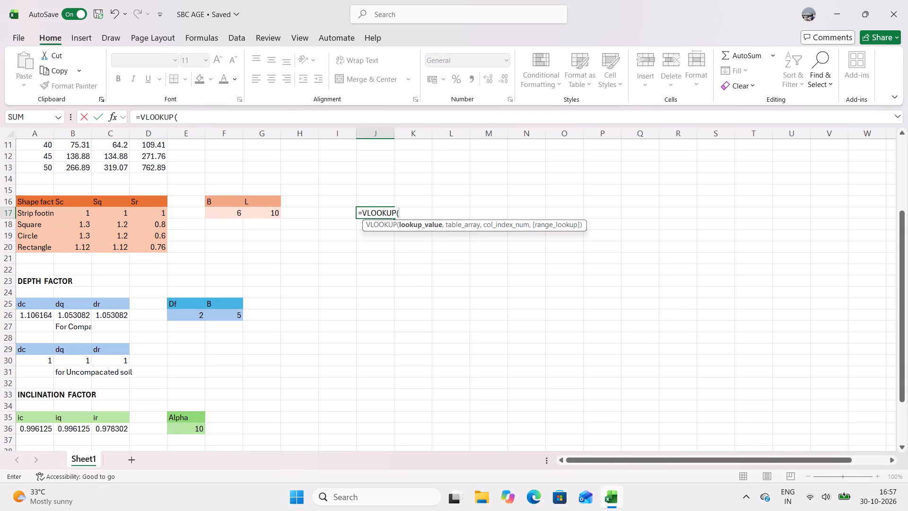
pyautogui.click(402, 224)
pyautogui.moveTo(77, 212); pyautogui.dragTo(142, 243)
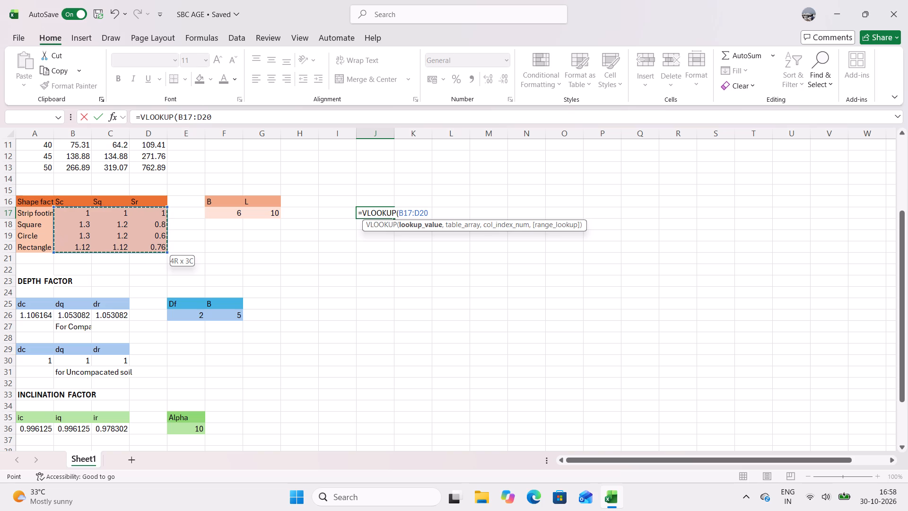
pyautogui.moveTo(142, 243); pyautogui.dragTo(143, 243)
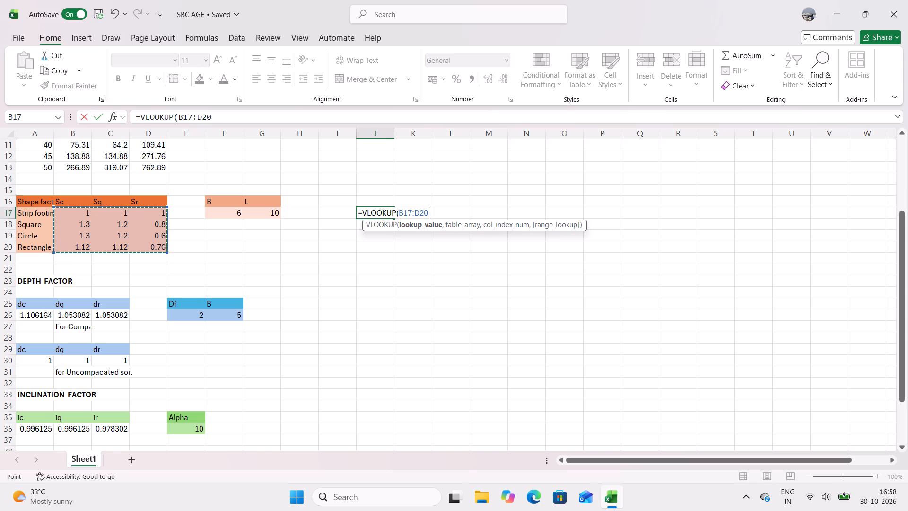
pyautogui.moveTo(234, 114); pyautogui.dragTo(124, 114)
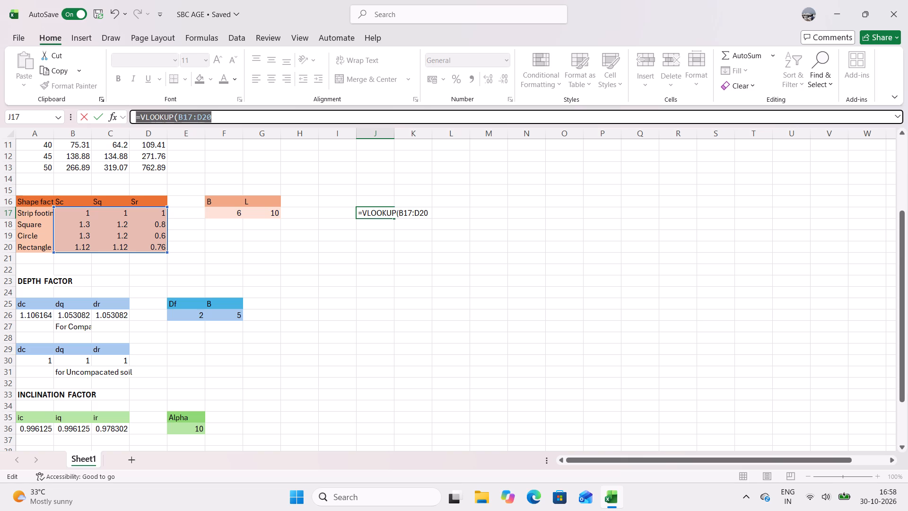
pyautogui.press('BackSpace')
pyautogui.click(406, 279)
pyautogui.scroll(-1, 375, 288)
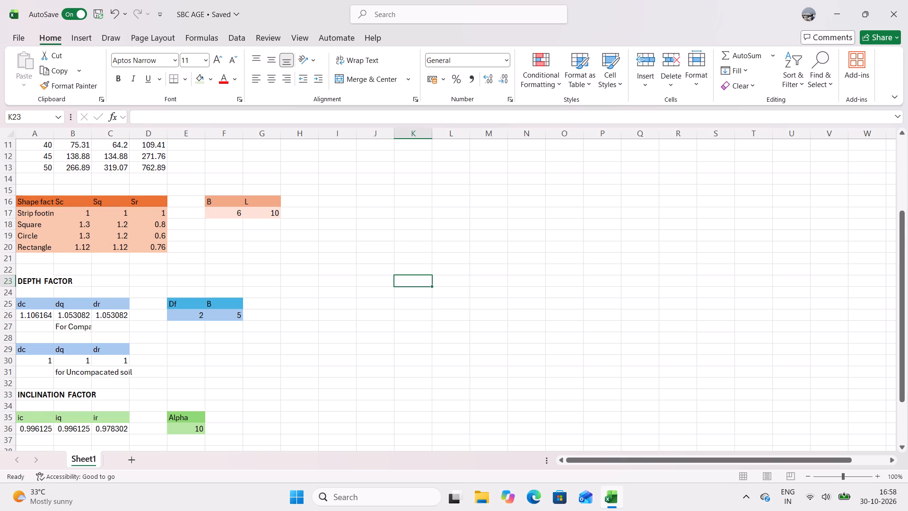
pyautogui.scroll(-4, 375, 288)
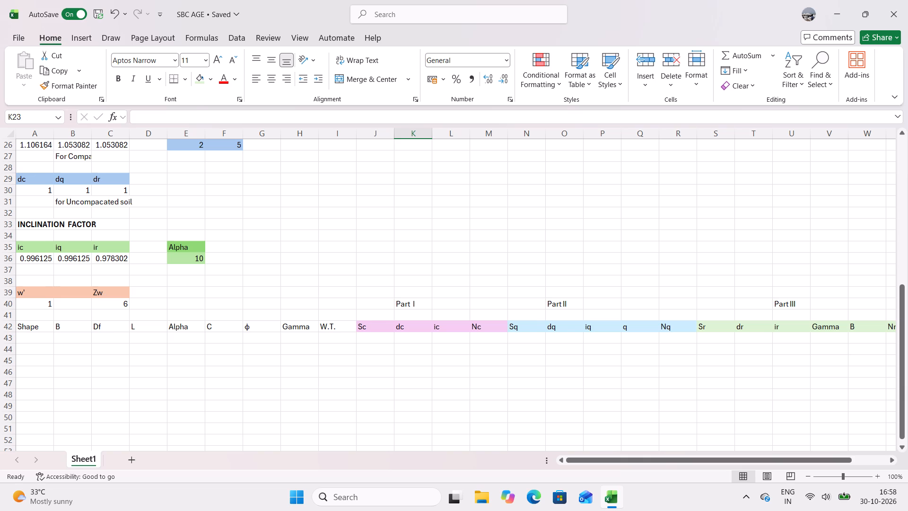
# Copy the text of the inclination factor ic formula from A36, leaving that cell's formula intact.
pyautogui.scroll(1, 371, 378)
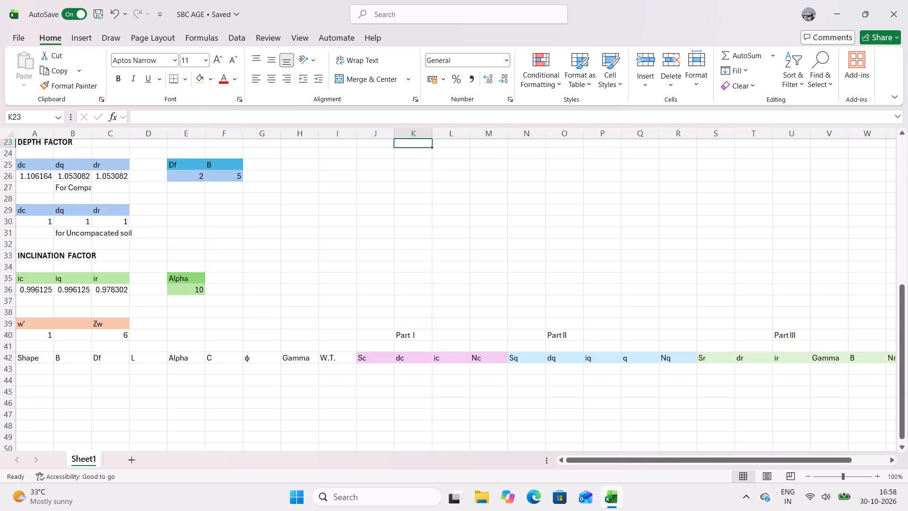
pyautogui.scroll(1, 375, 377)
pyautogui.scroll(1, 450, 374)
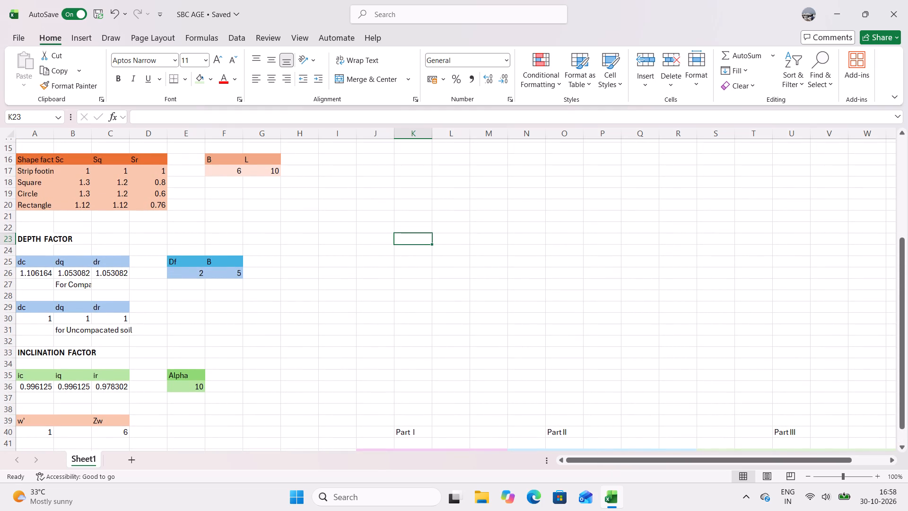
pyautogui.scroll(-2, 430, 370)
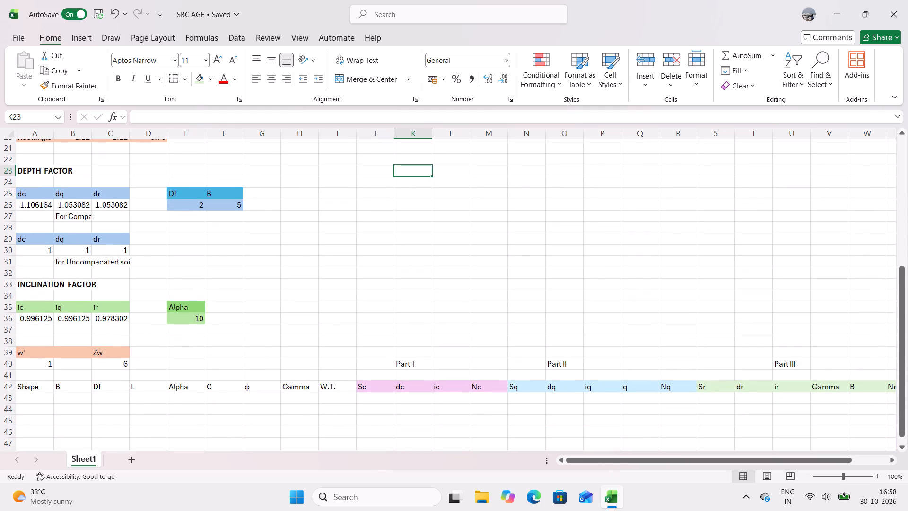
pyautogui.click(179, 403)
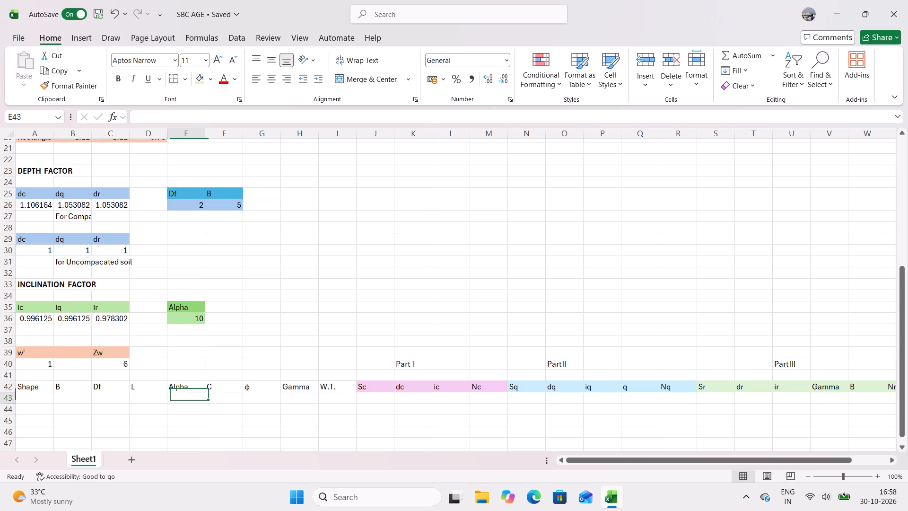
pyautogui.click(456, 396)
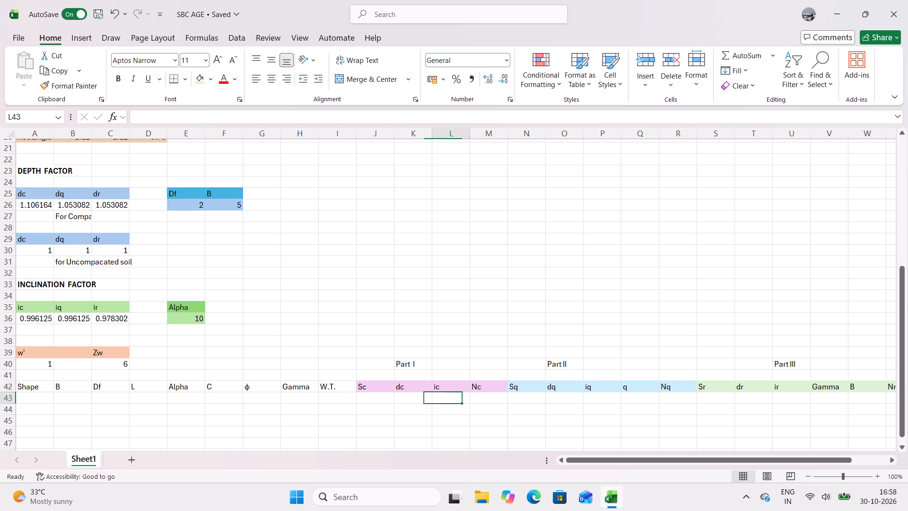
pyautogui.click(33, 310)
pyautogui.click(33, 318)
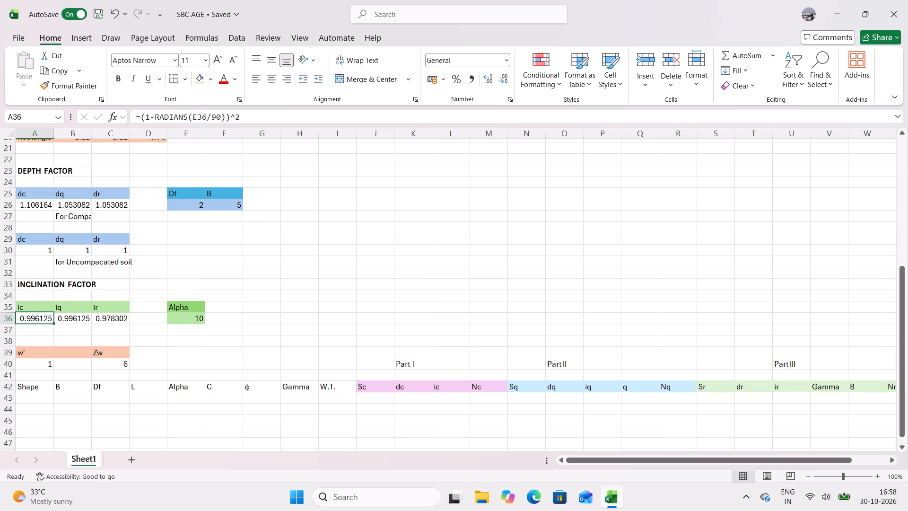
pyautogui.moveTo(248, 119); pyautogui.dragTo(137, 140)
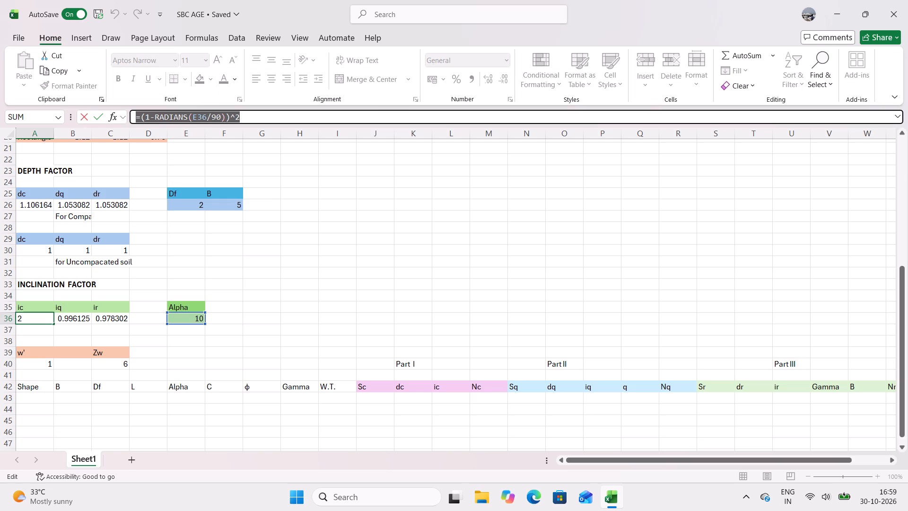
pyautogui.hotkey('ctrl', 'c')
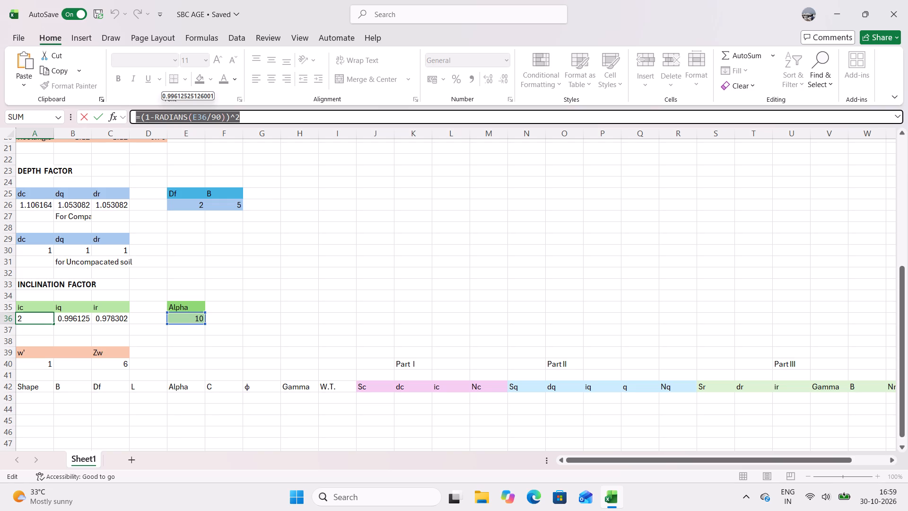
pyautogui.click(250, 113)
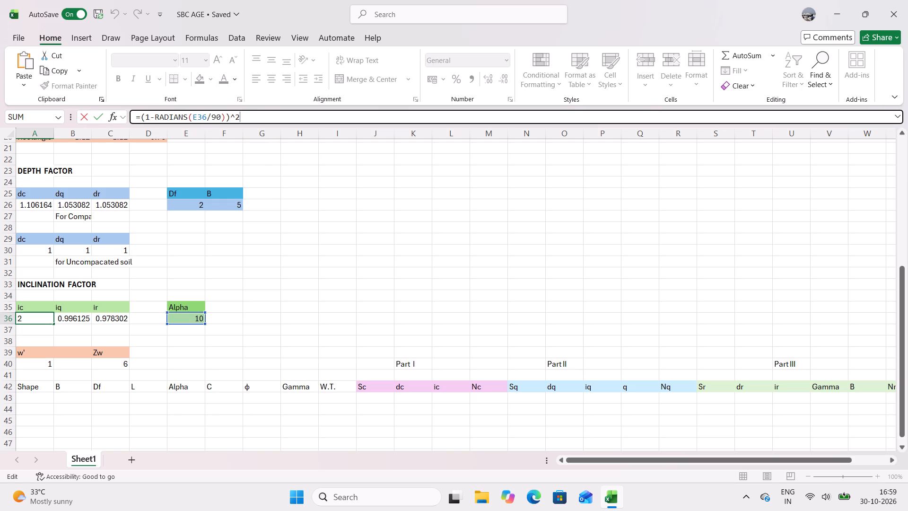
pyautogui.press('Return')
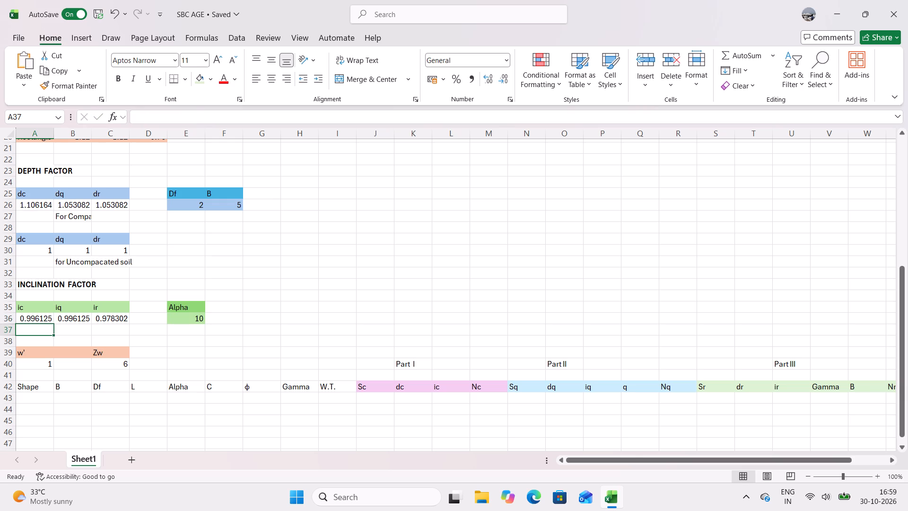
# Paste the copied formula into L43 under ic and repoint it to Alpha in E43, giving =(1-RADIANS(E43/90))^2.
pyautogui.click(447, 399)
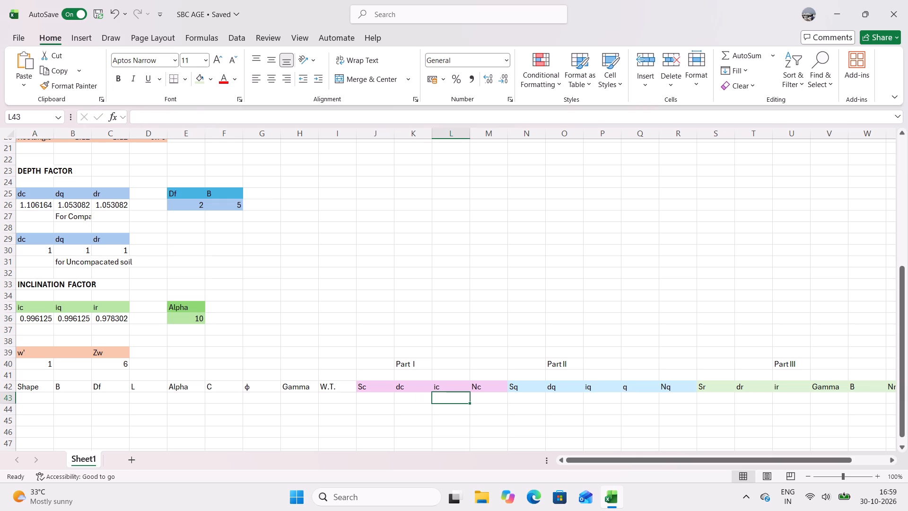
pyautogui.press('=')
pyautogui.click(160, 117)
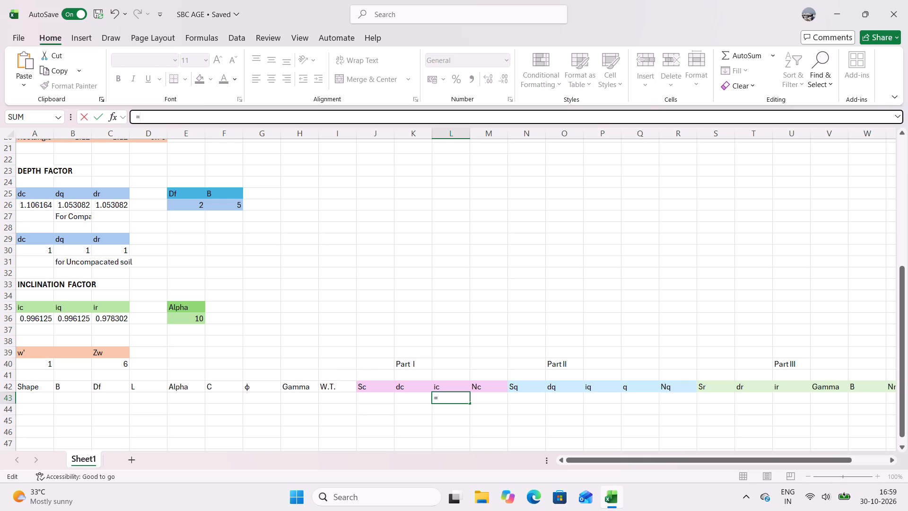
pyautogui.hotkey('ctrl', 'v')
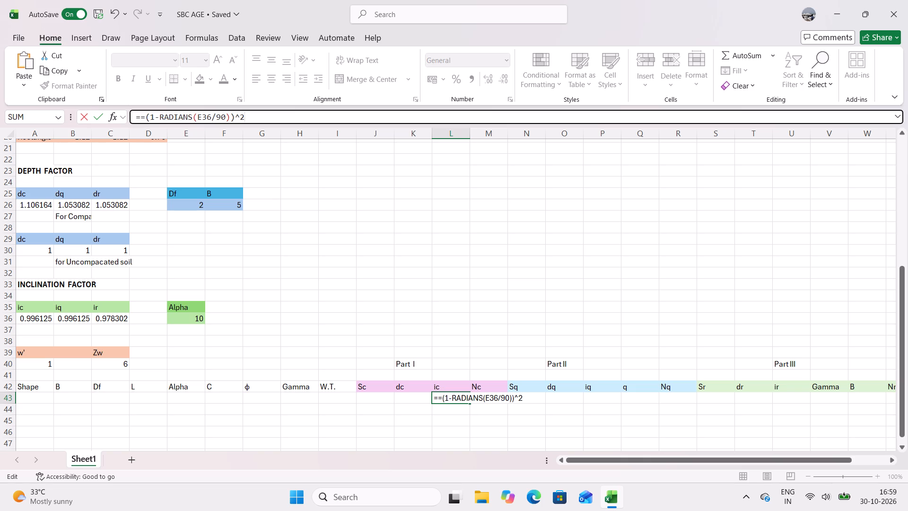
pyautogui.click(497, 398)
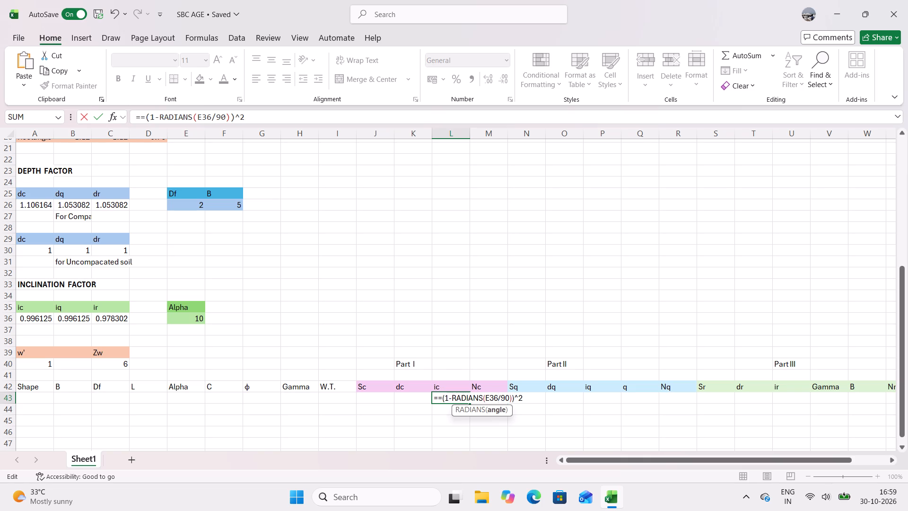
pyautogui.click(210, 118)
pyautogui.press('BackSpace')
pyautogui.press('BackSpace')
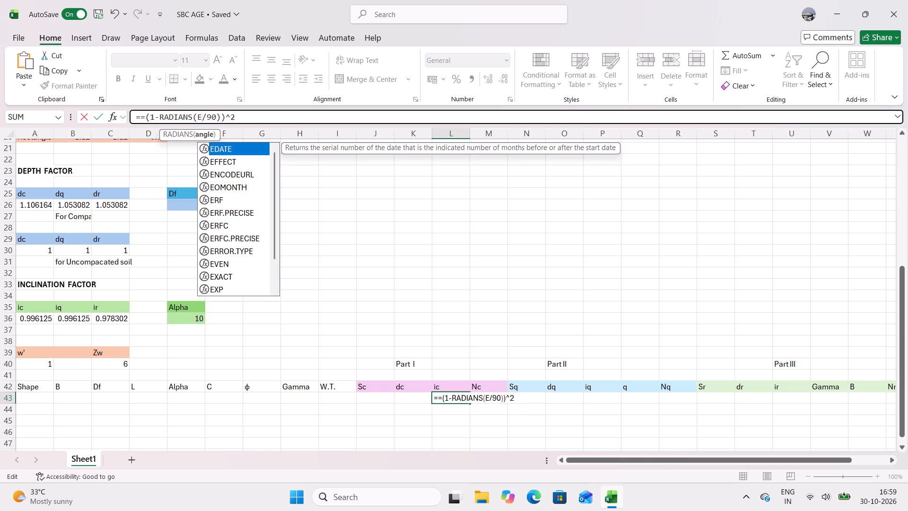
pyautogui.press('BackSpace')
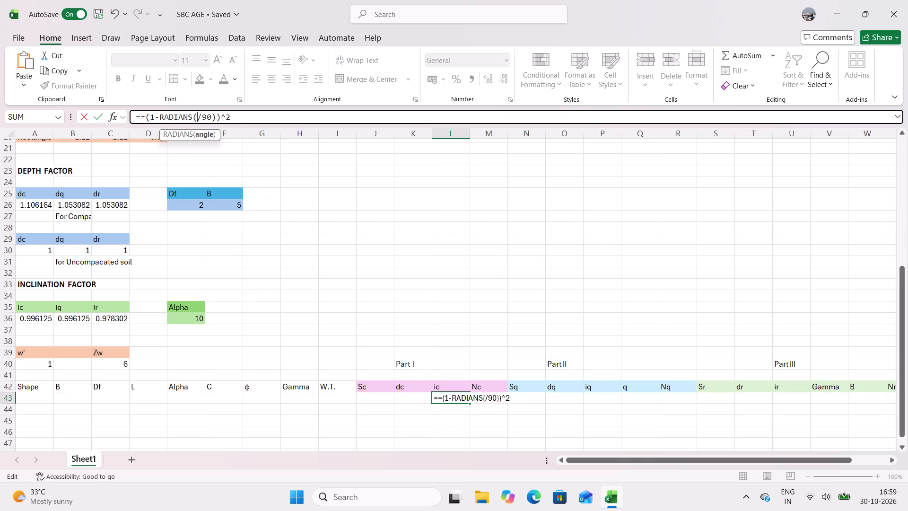
pyautogui.click(187, 397)
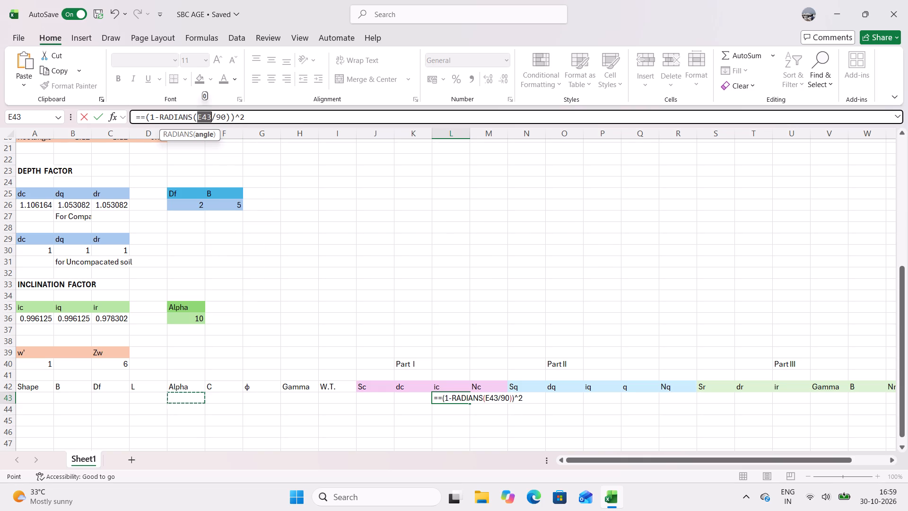
pyautogui.click(142, 115)
pyautogui.press('BackSpace')
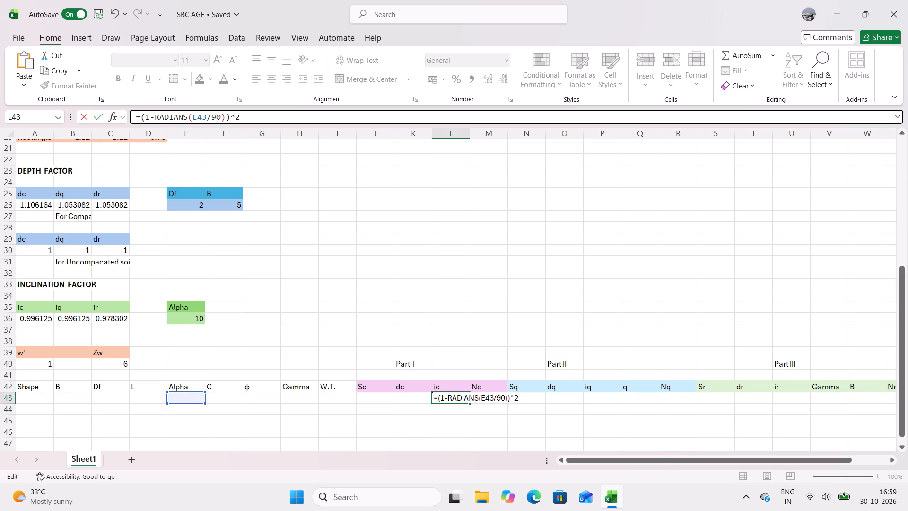
pyautogui.click(244, 116)
pyautogui.press('Return')
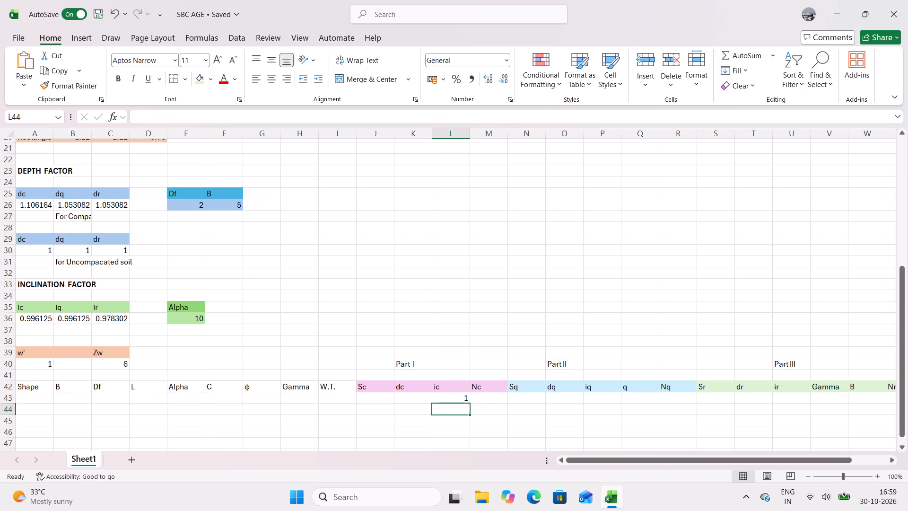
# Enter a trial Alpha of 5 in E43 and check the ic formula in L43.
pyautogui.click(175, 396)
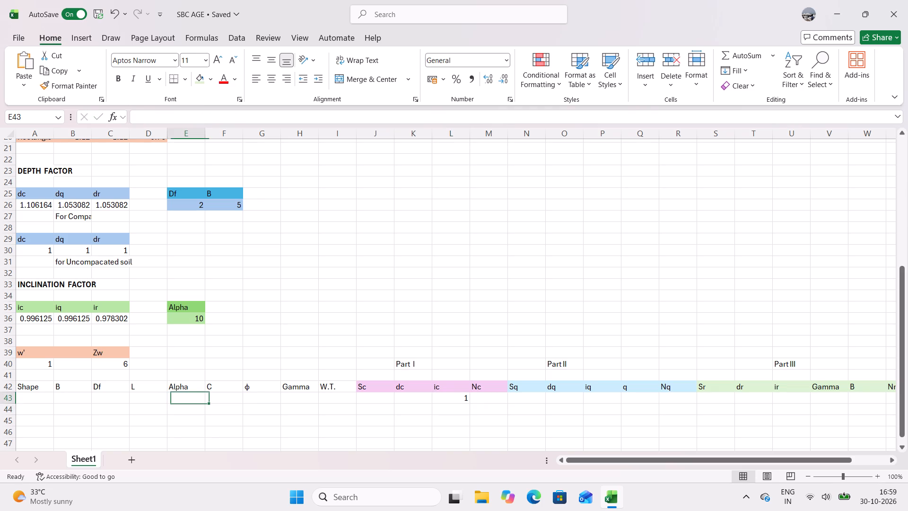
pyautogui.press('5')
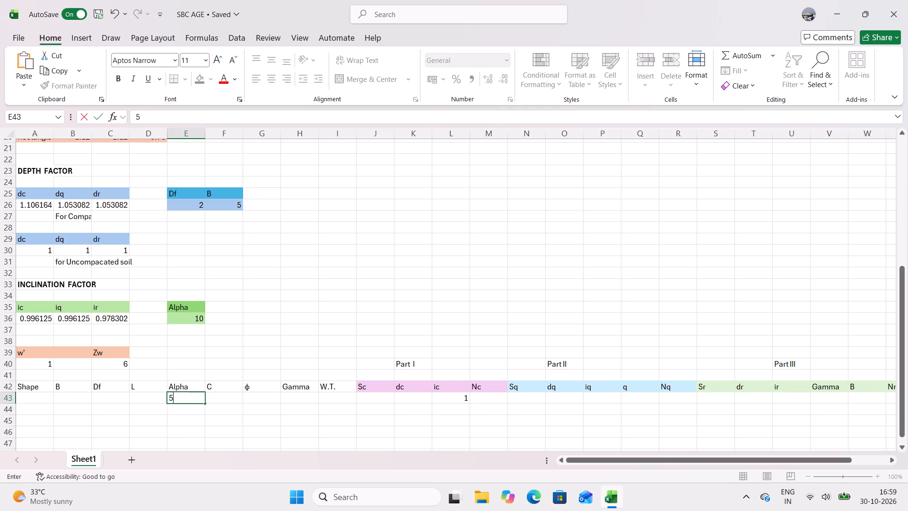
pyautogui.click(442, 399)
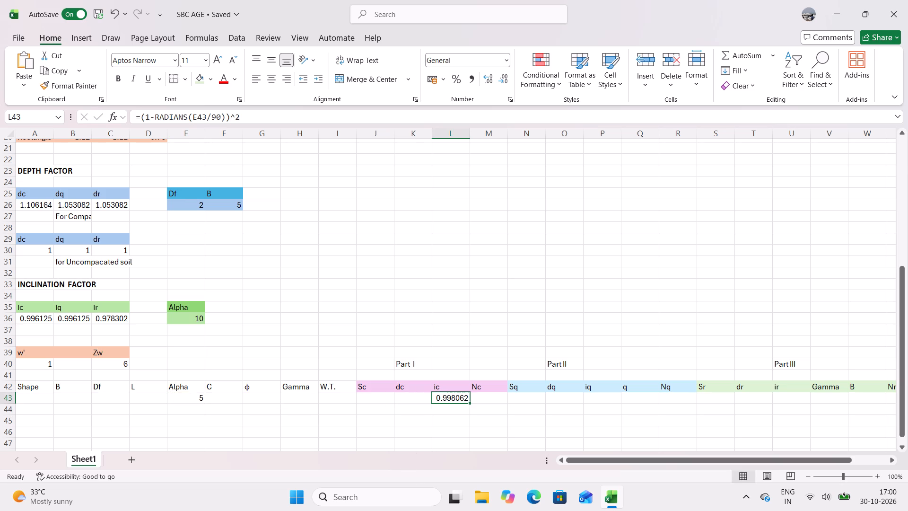
# Set Alpha in E43 of the footing-input table to 10.
pyautogui.click(190, 396)
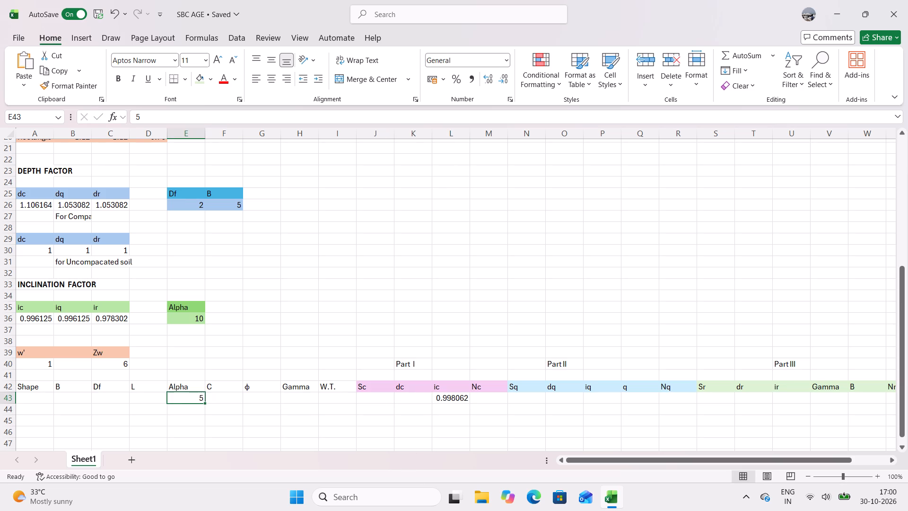
pyautogui.write('10')
pyautogui.press('Return')
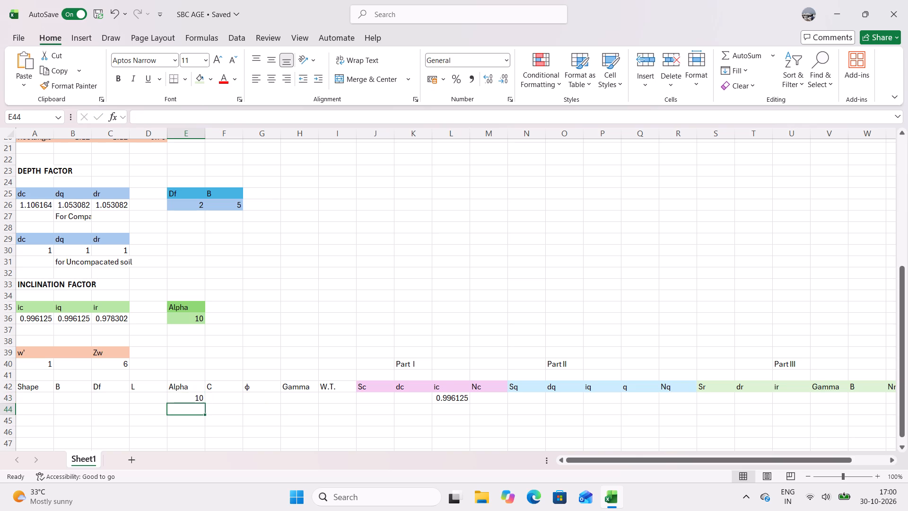
# Link iq in P43 under Part II to the Part I ic cell with =L43.
pyautogui.click(594, 400)
pyautogui.press('=')
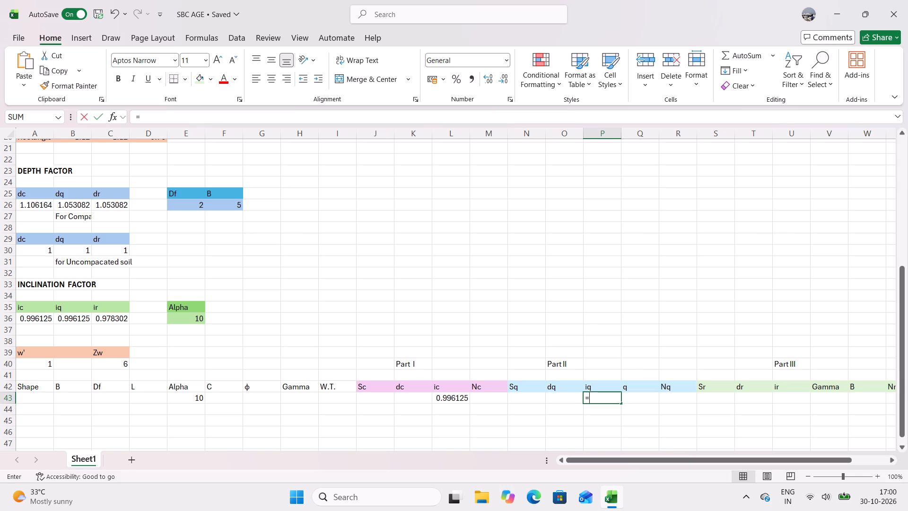
pyautogui.click(444, 398)
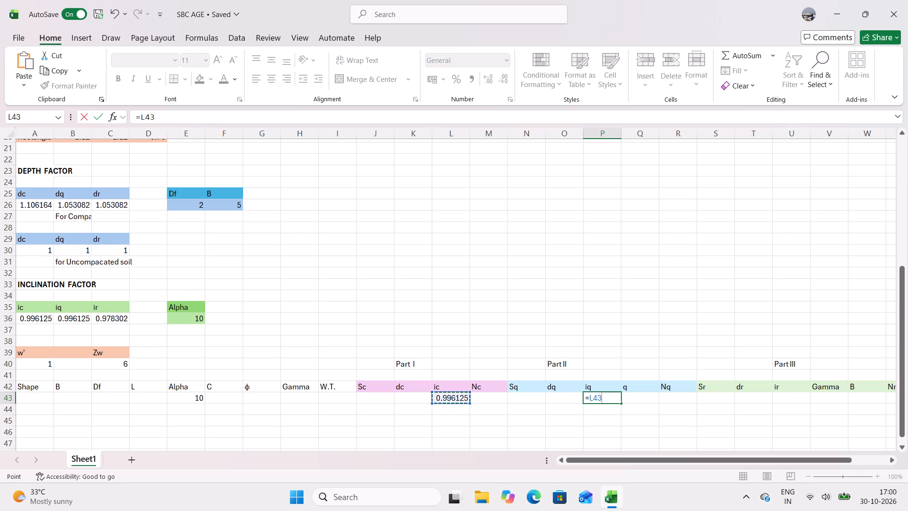
pyautogui.press('Return')
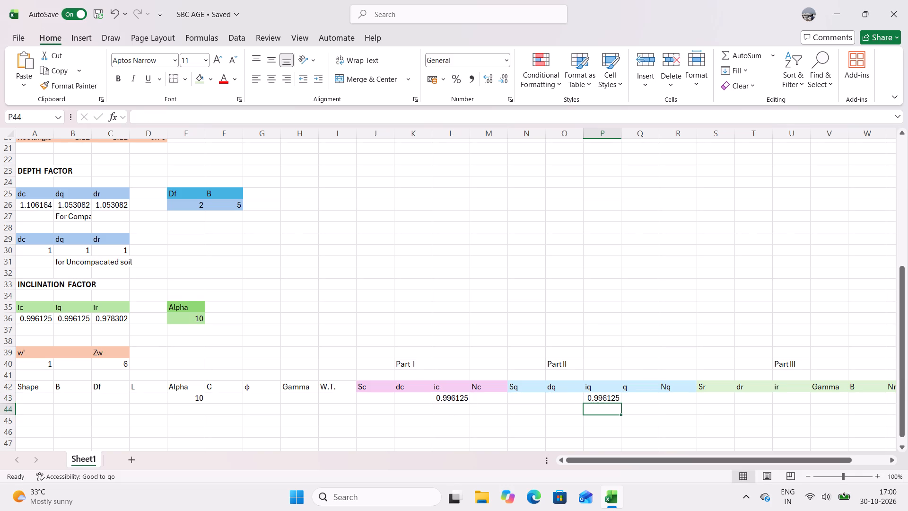
# Copy the ir formula body (1-RADIANS(E36/F3))^2 from C36 and paste it into U43 under ir in Part III.
pyautogui.click(783, 397)
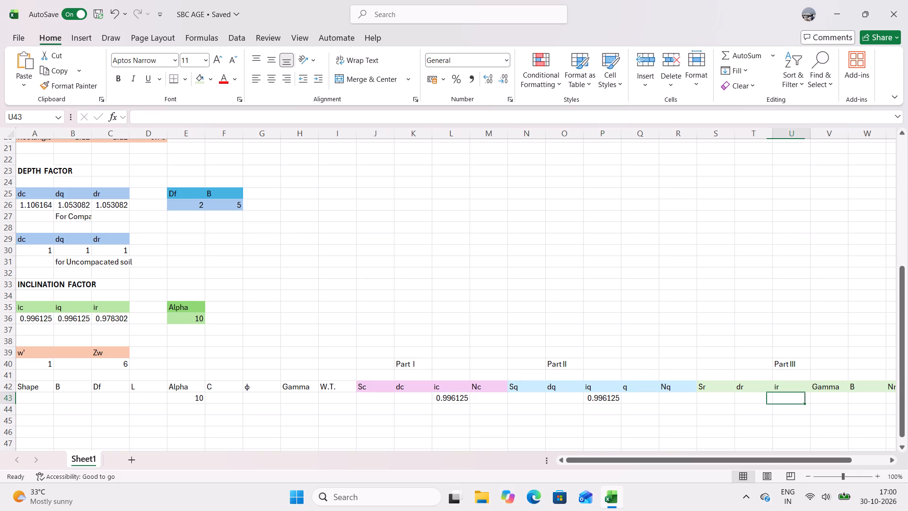
pyautogui.click(114, 318)
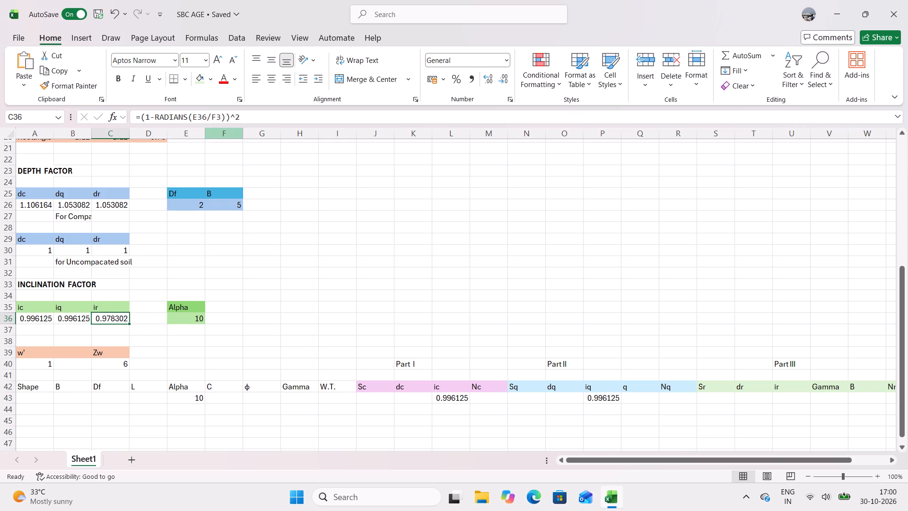
pyautogui.moveTo(248, 116); pyautogui.dragTo(133, 117)
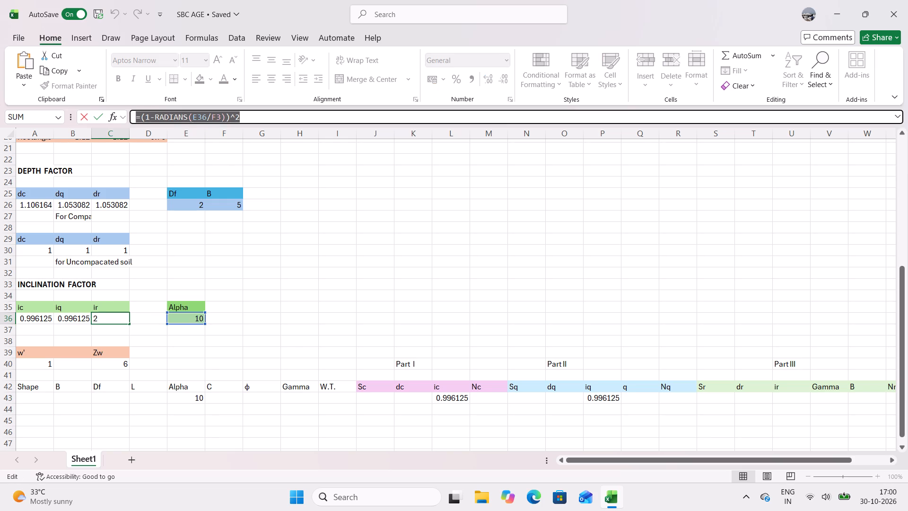
pyautogui.click(240, 120)
pyautogui.moveTo(243, 117); pyautogui.dragTo(187, 112)
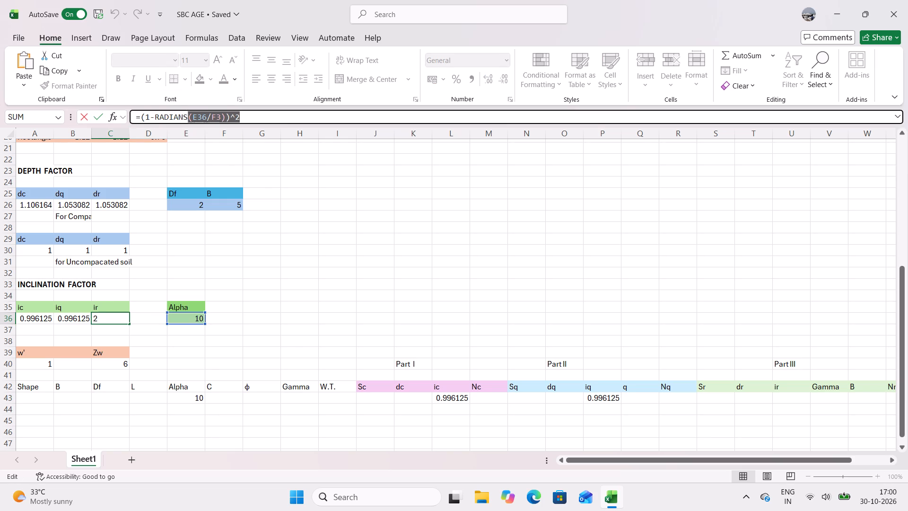
pyautogui.moveTo(187, 112); pyautogui.dragTo(141, 131)
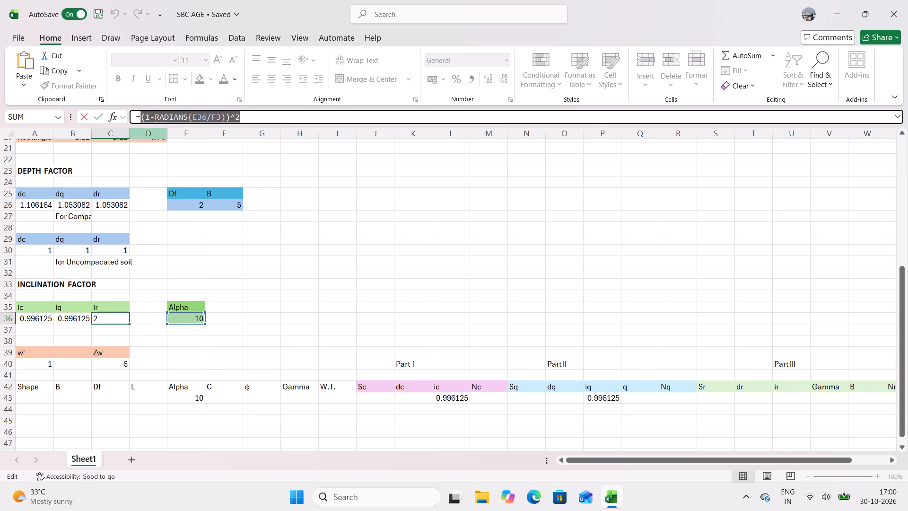
pyautogui.hotkey('ctrl', 'c')
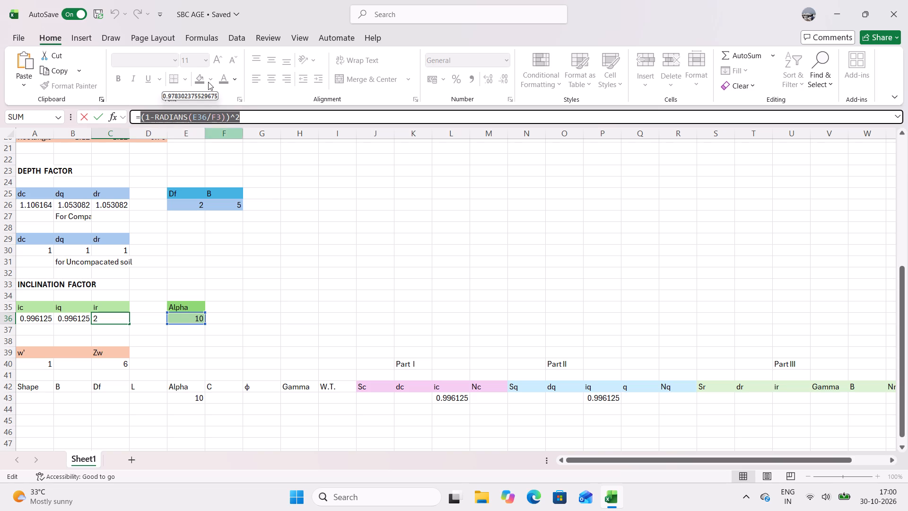
pyautogui.click(247, 109)
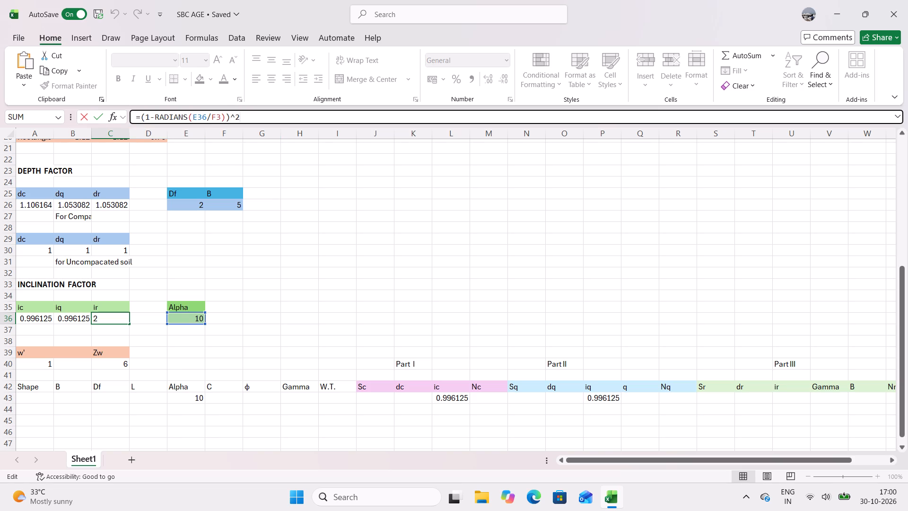
pyautogui.press('Return')
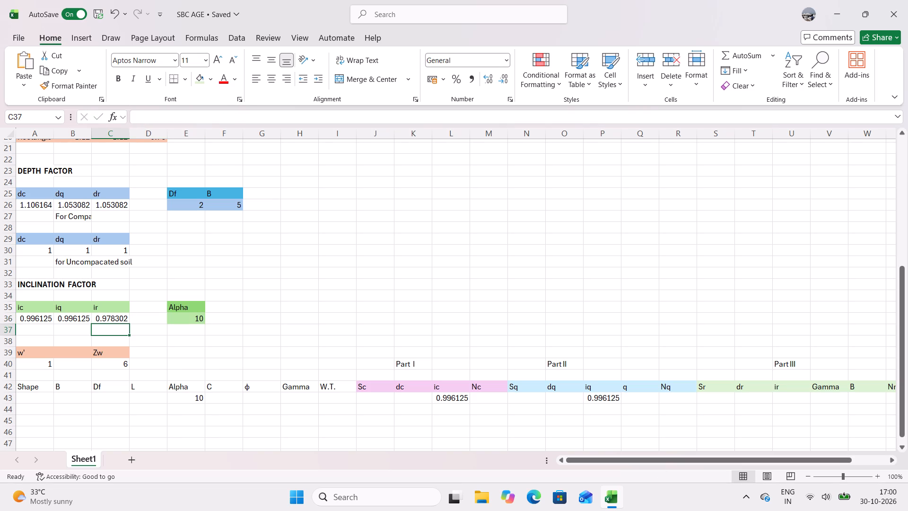
pyautogui.click(788, 396)
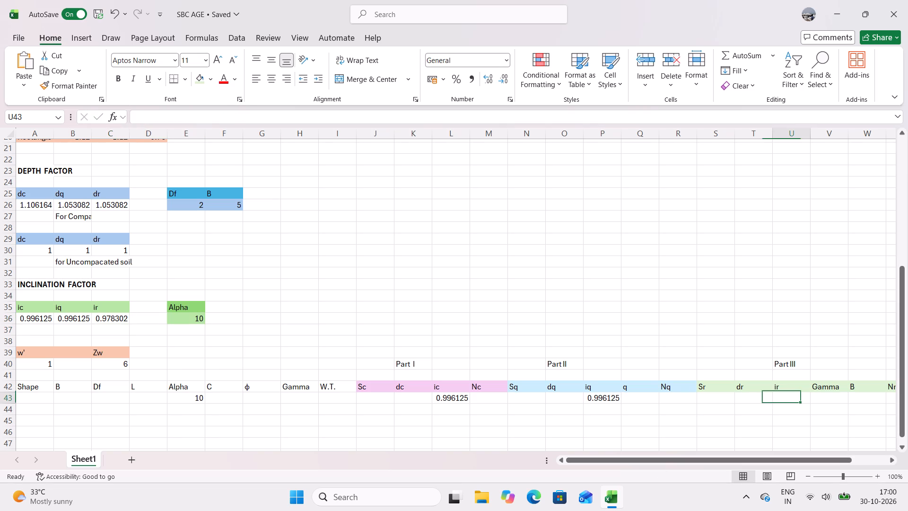
pyautogui.hotkey('ctrl', 'v')
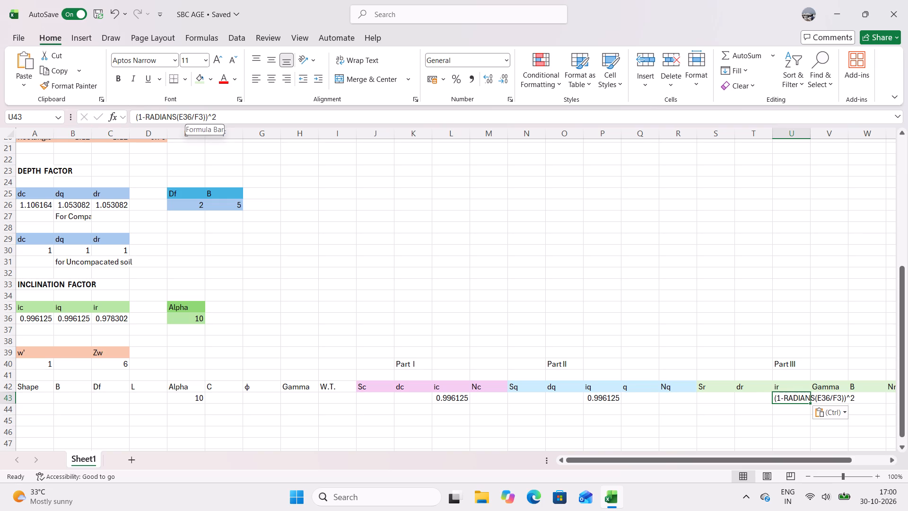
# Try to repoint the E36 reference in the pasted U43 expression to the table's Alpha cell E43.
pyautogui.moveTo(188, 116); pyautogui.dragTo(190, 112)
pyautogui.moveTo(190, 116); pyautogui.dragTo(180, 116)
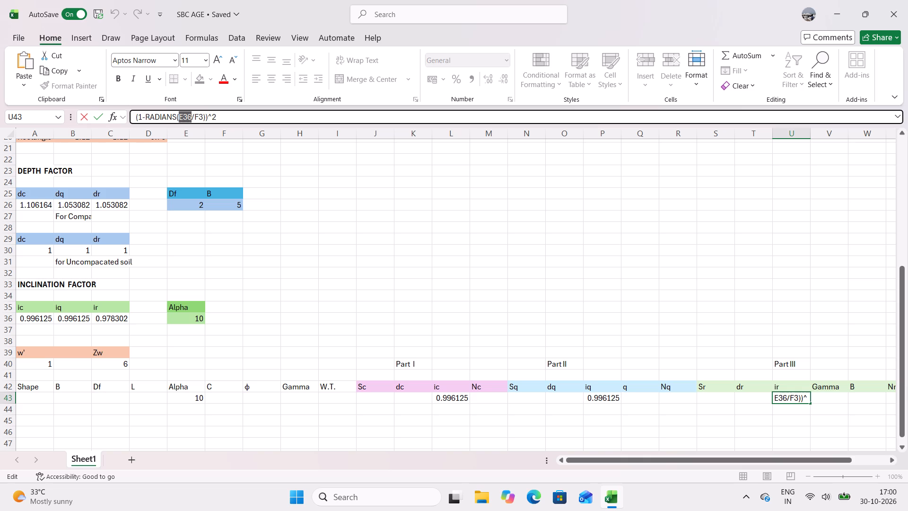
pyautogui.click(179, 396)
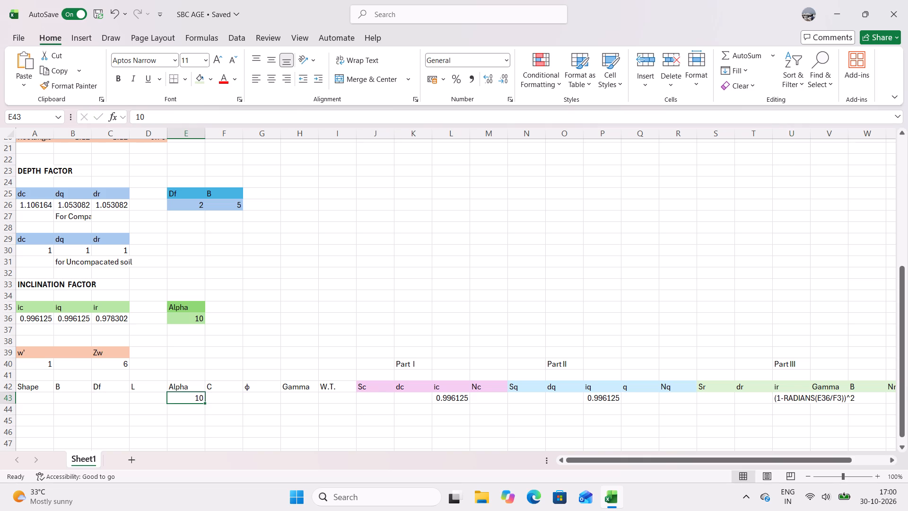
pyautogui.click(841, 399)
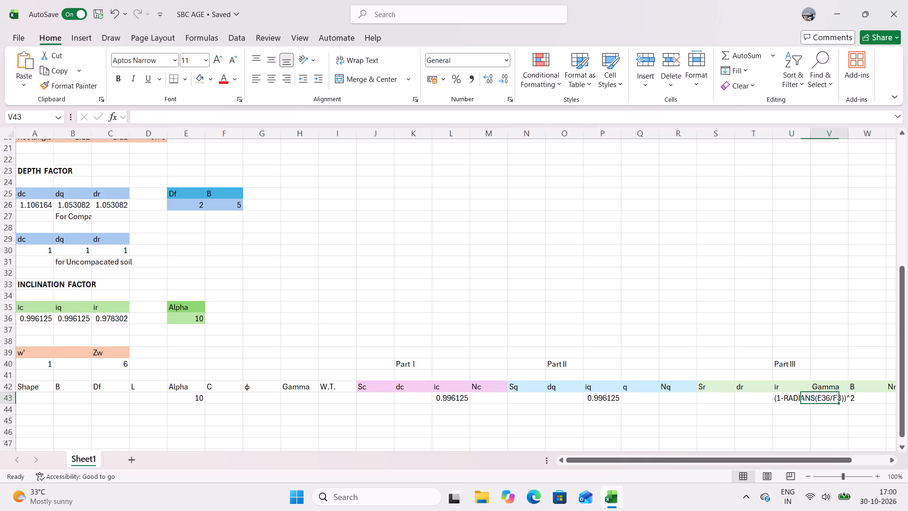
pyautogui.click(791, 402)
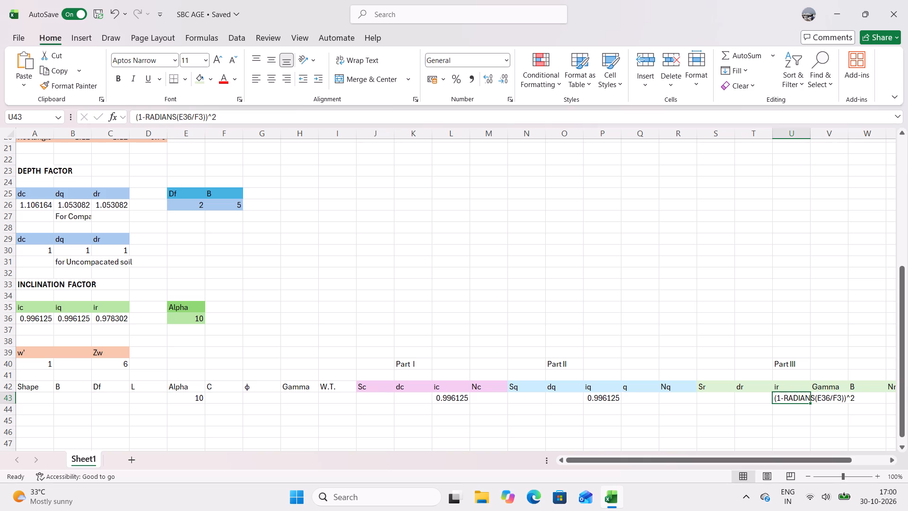
# Delete the E36 reference from the pasted expression in U43, leaving (1-RADIANS(/F3))^2.
pyautogui.moveTo(191, 117); pyautogui.dragTo(181, 120)
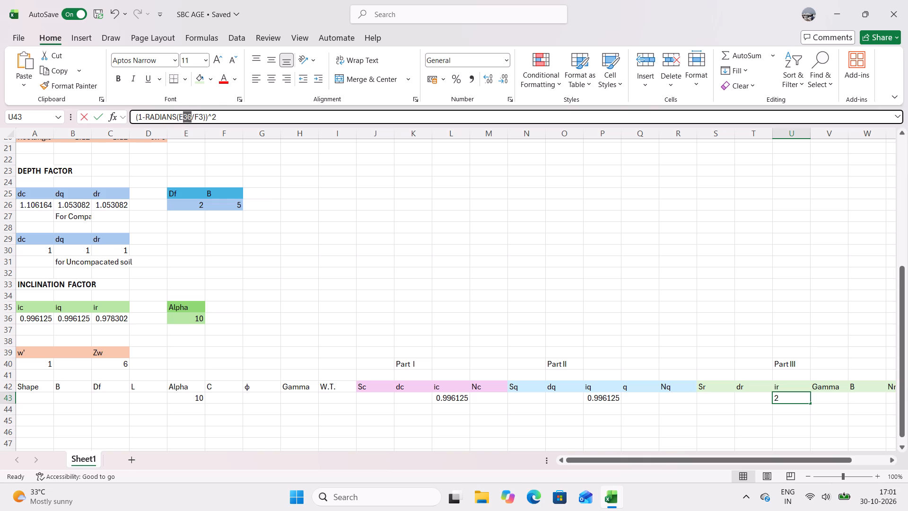
pyautogui.moveTo(181, 120); pyautogui.dragTo(176, 125)
pyautogui.click(183, 119)
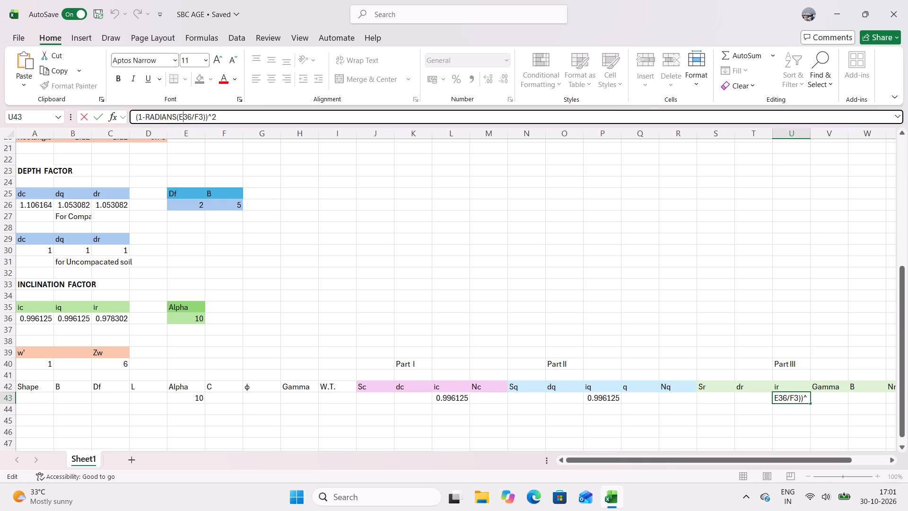
pyautogui.click(193, 113)
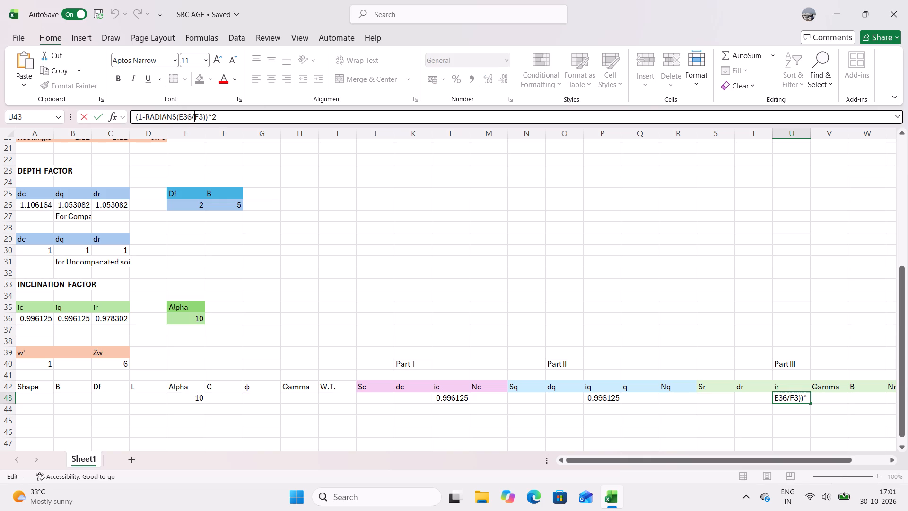
pyautogui.click(188, 116)
pyautogui.press('Right')
pyautogui.press('BackSpace')
pyautogui.press('BackSpace')
pyautogui.press('BackSpace')
pyautogui.click(183, 396)
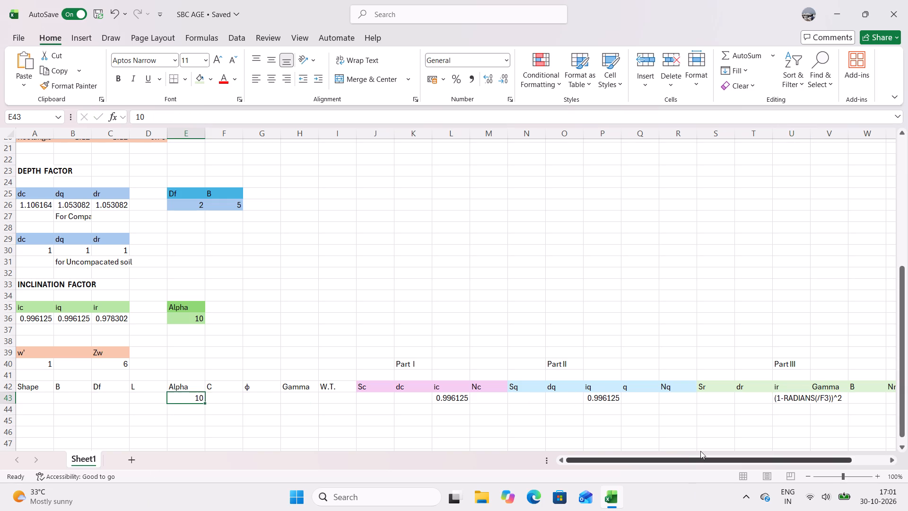
pyautogui.click(826, 400)
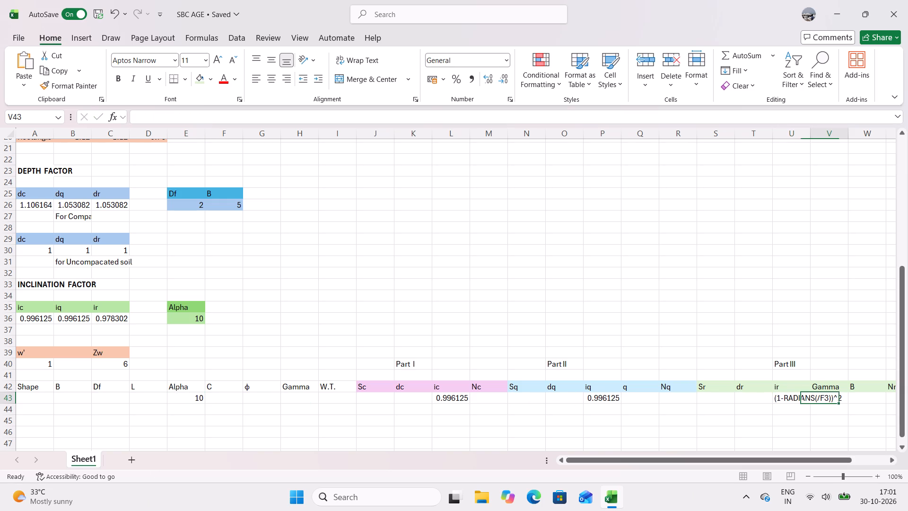
pyautogui.click(794, 401)
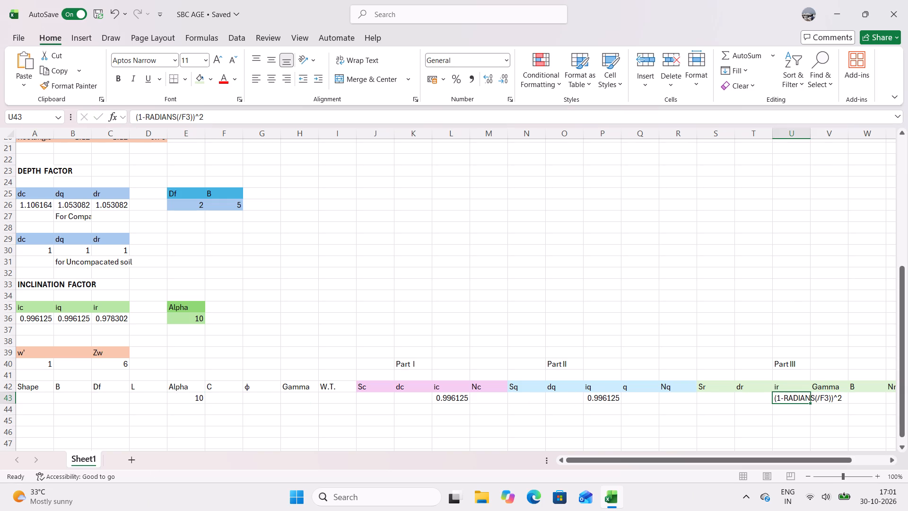
# Turn the U43 expression into a formula with a leading equals sign and reference Alpha in E43 as the numerator.
pyautogui.click(132, 113)
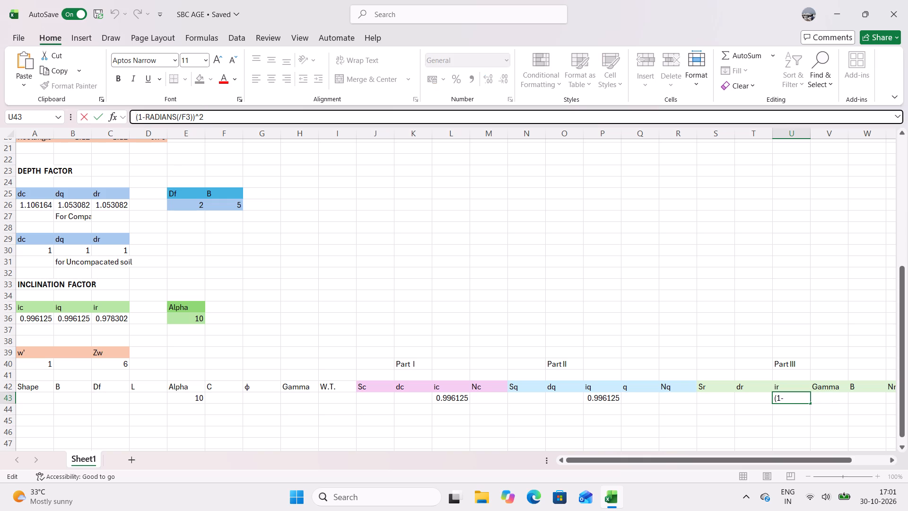
pyautogui.press('=')
pyautogui.click(191, 117)
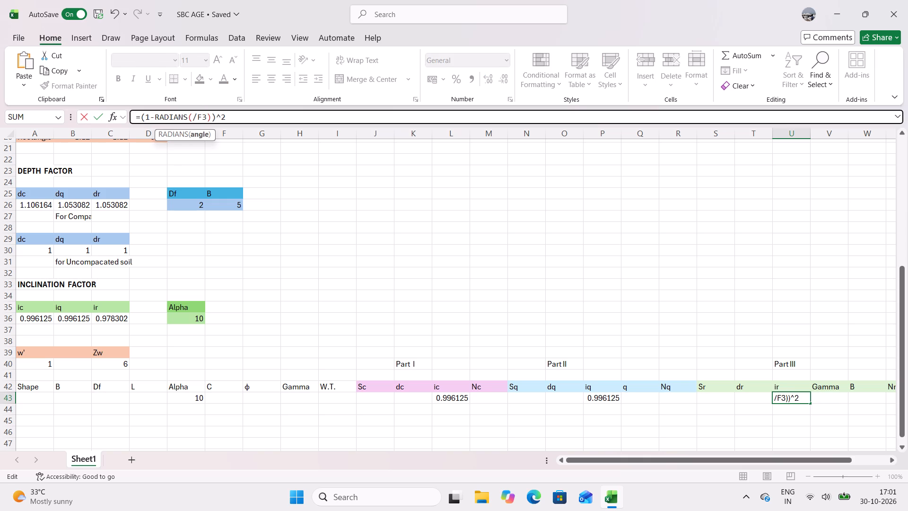
pyautogui.click(198, 396)
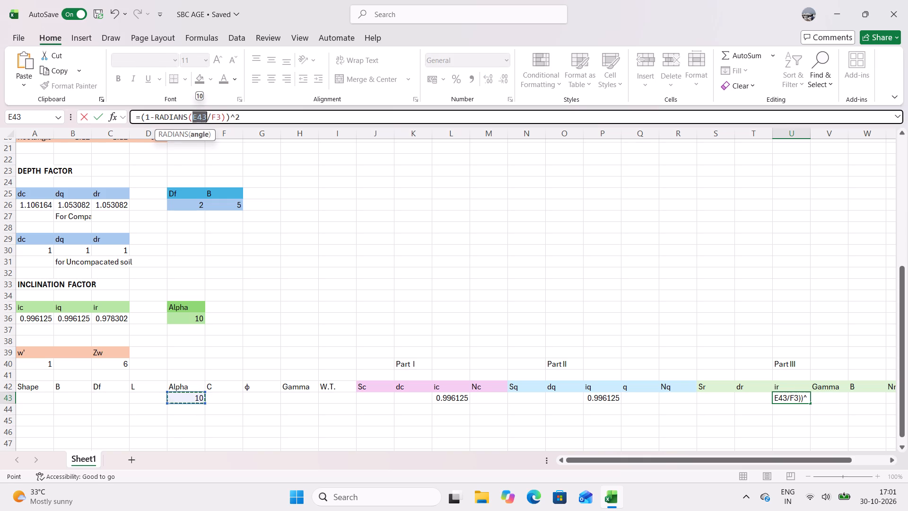
# Replace F3 in the U43 formula with the φ cell G43, giving =(1-RADIANS(E43/G43))^2.
pyautogui.click(220, 119)
pyautogui.press('BackSpace')
pyautogui.press('BackSpace')
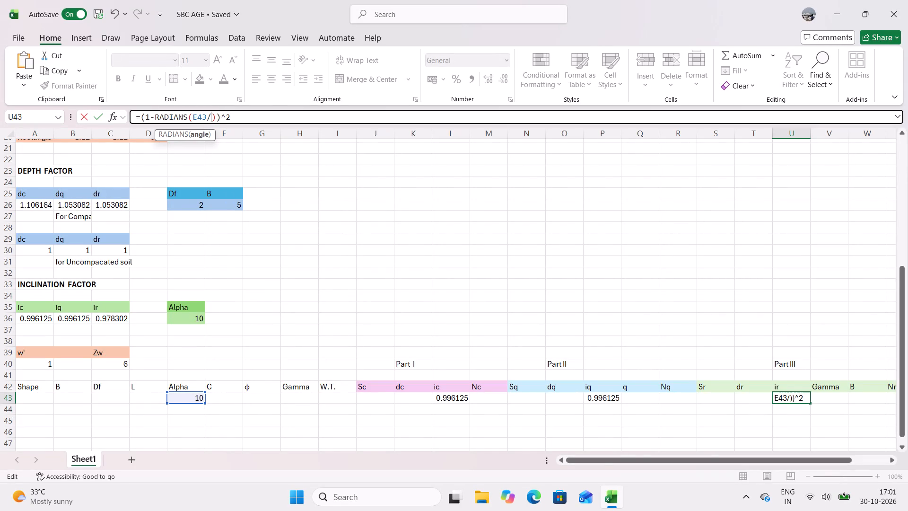
pyautogui.click(254, 395)
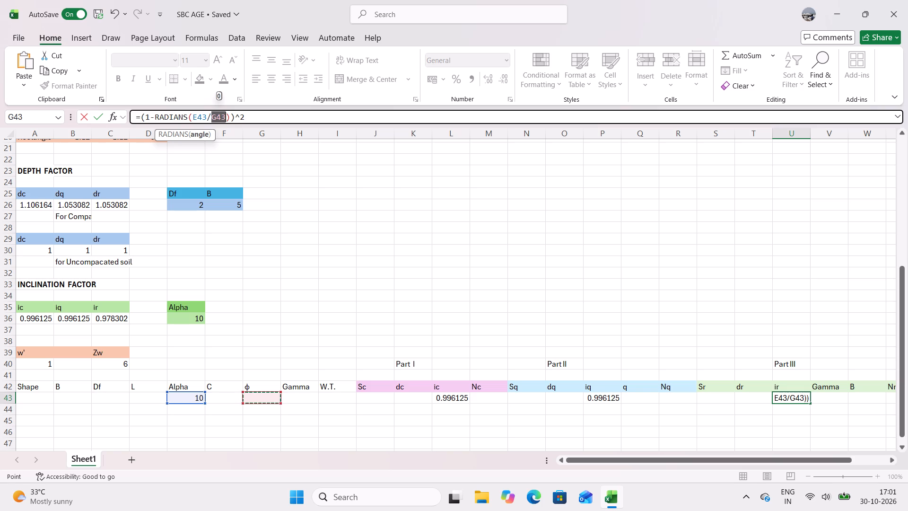
pyautogui.click(247, 110)
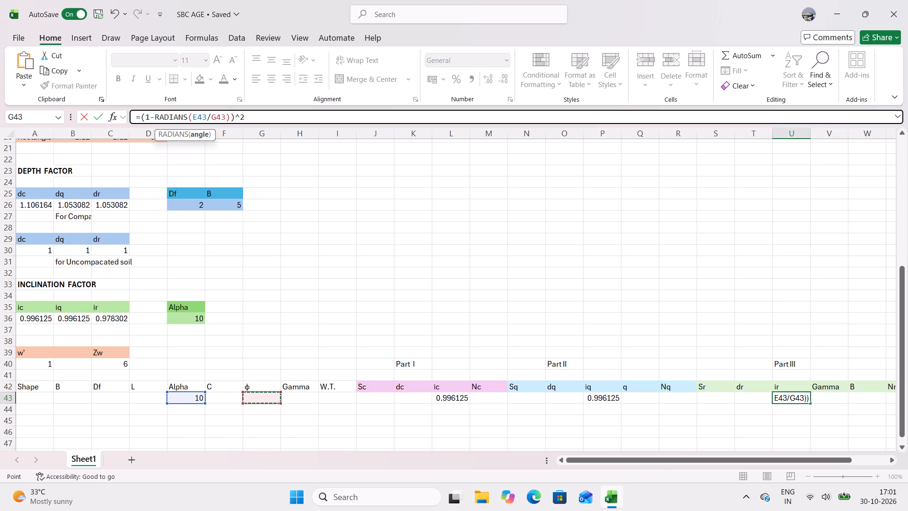
pyautogui.press('Return')
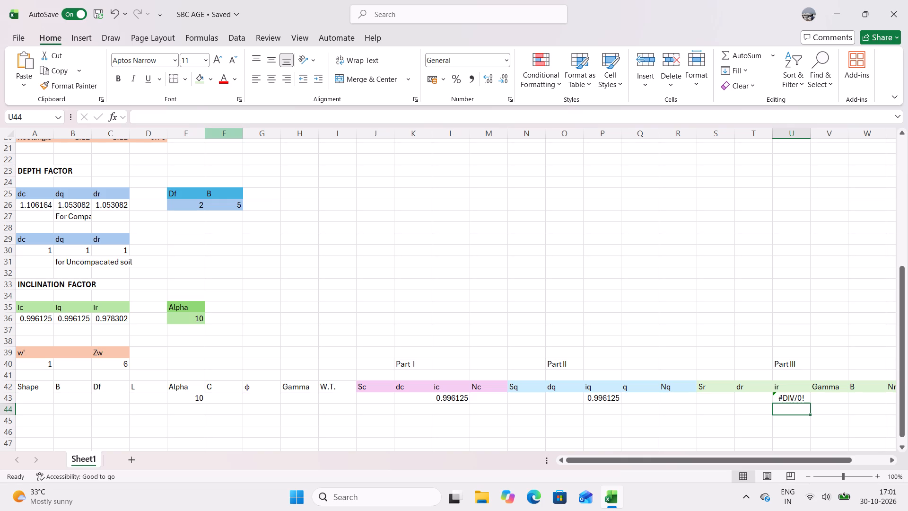
# Enter 5 for φ in G43 of the footing-input table.
pyautogui.click(251, 397)
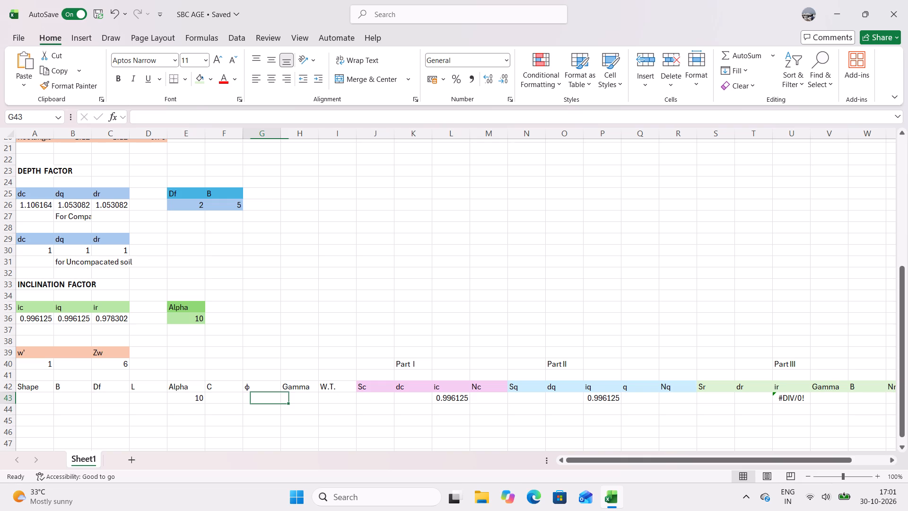
pyautogui.press('d')
pyautogui.press('BackSpace')
pyautogui.press('5')
pyautogui.press('Return')
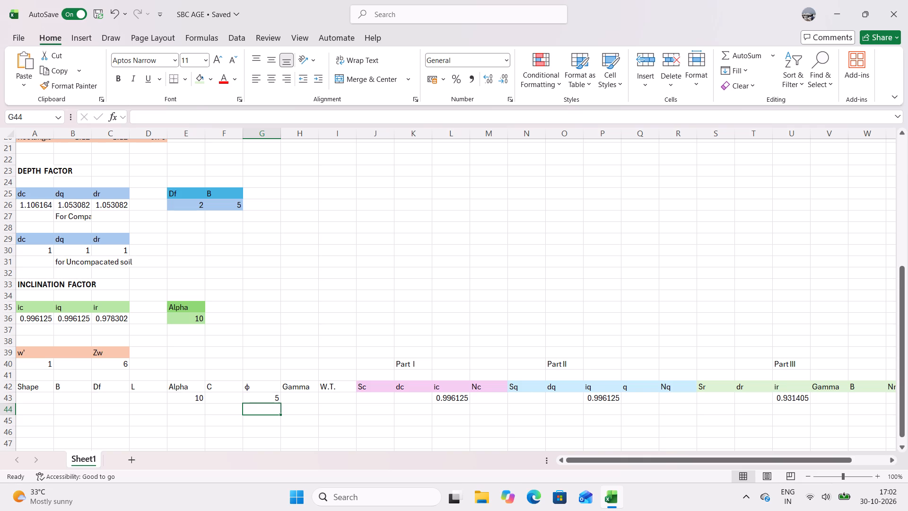
# Examine the uncompacted and compacted depth-factor cells, including the dq formula in B26, for the Part II dq entry in O43.
pyautogui.scroll(1, 365, 332)
pyautogui.scroll(-1, 365, 332)
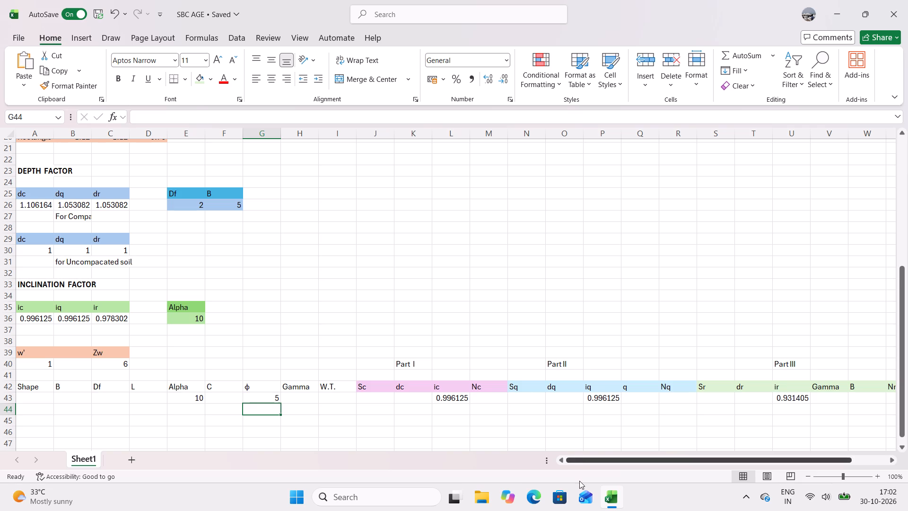
pyautogui.click(559, 401)
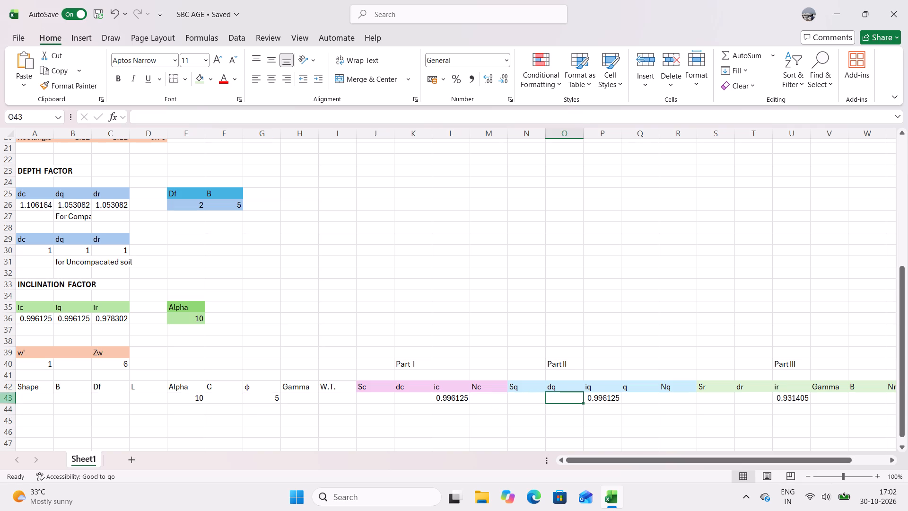
pyautogui.click(76, 261)
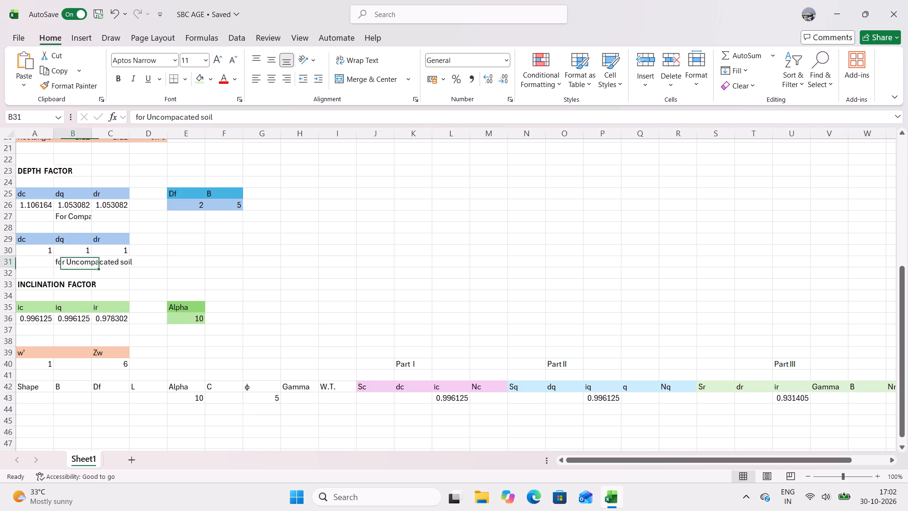
pyautogui.click(98, 250)
pyautogui.click(39, 249)
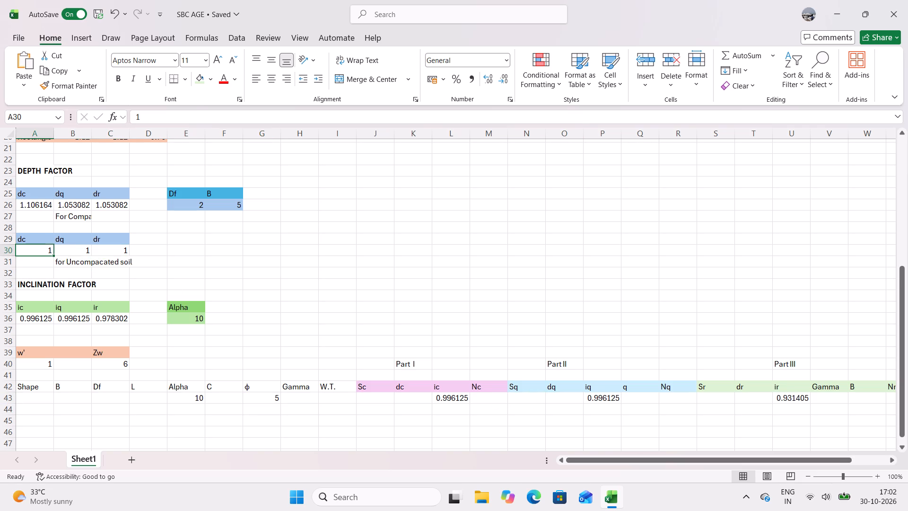
pyautogui.click(69, 204)
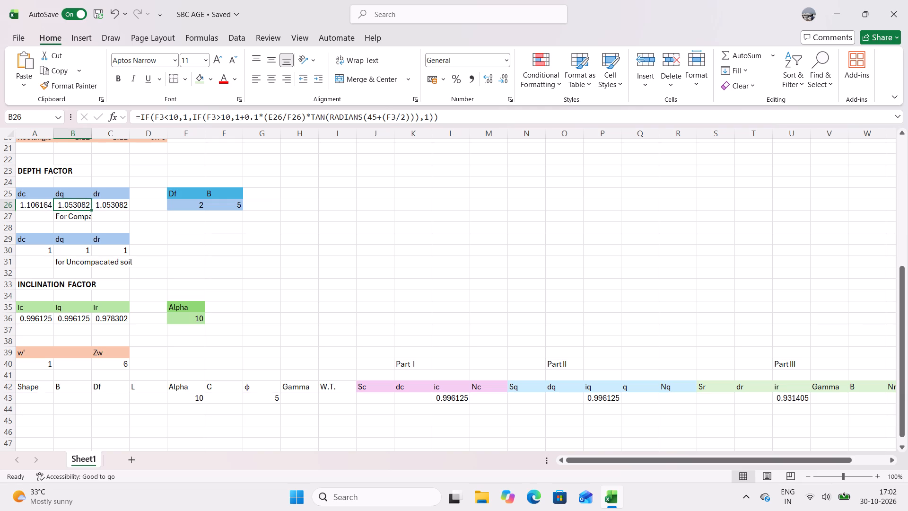
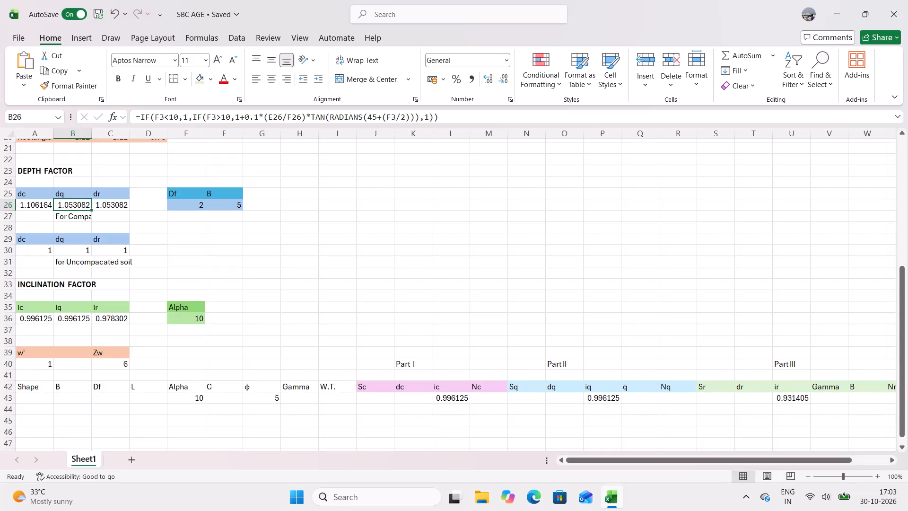
# Minimize the SBC AGE workbook and launch Kuro from the desktop.
pyautogui.click(838, 17)
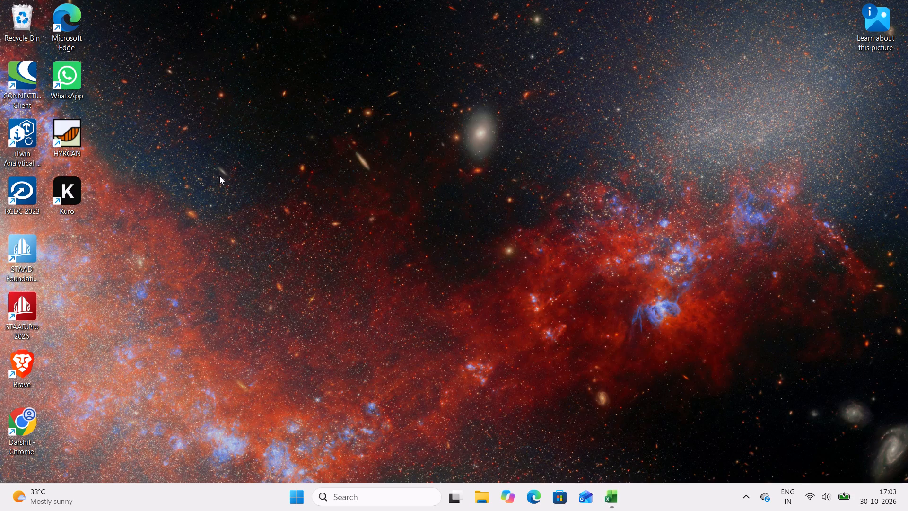
pyautogui.doubleClick(78, 201)
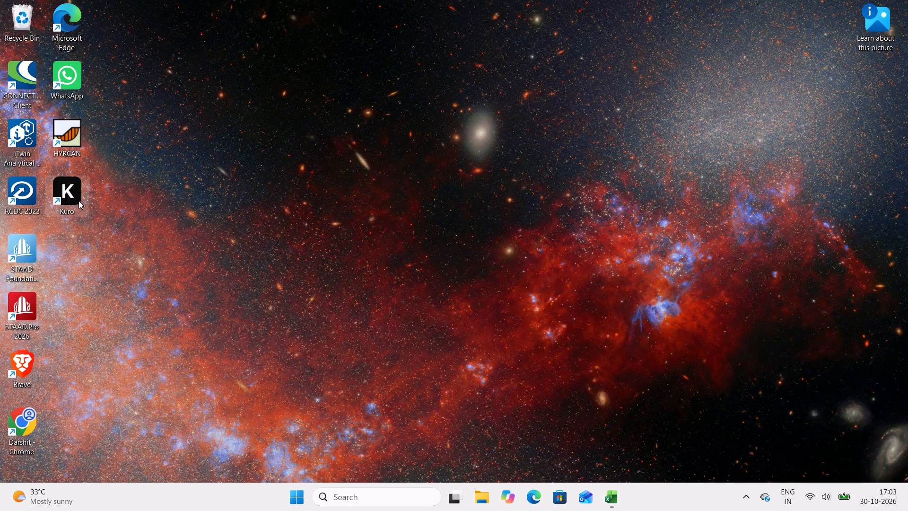
pyautogui.click(78, 181)
pyautogui.moveTo(79, 189); pyautogui.dragTo(80, 197)
pyautogui.doubleClick(80, 197)
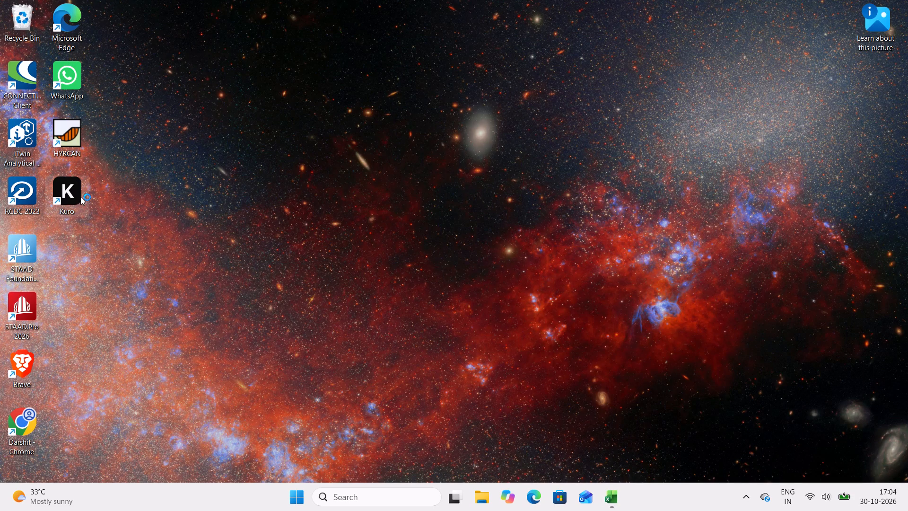